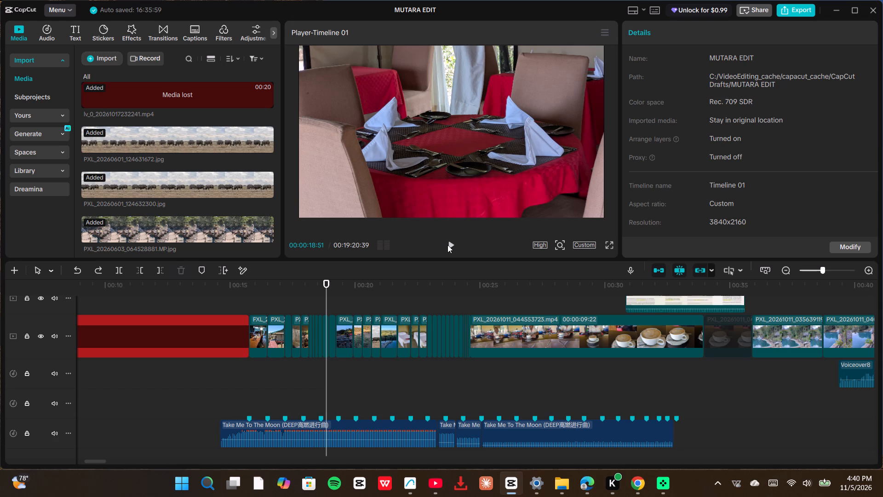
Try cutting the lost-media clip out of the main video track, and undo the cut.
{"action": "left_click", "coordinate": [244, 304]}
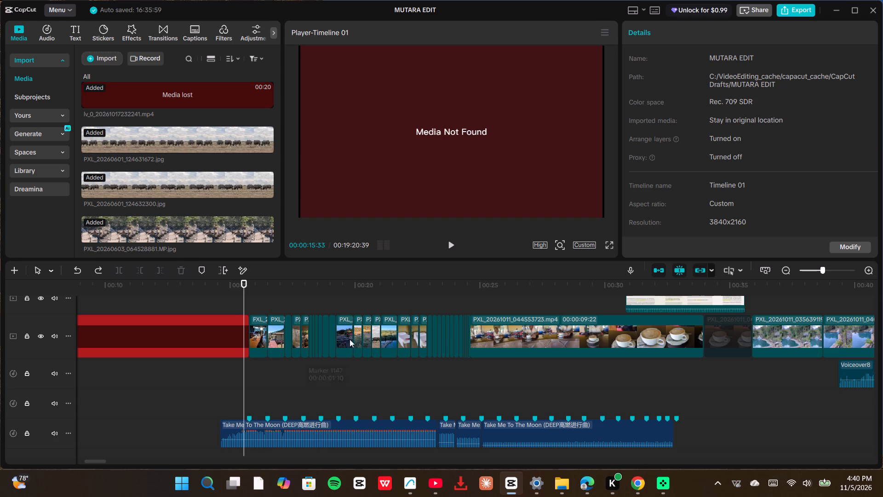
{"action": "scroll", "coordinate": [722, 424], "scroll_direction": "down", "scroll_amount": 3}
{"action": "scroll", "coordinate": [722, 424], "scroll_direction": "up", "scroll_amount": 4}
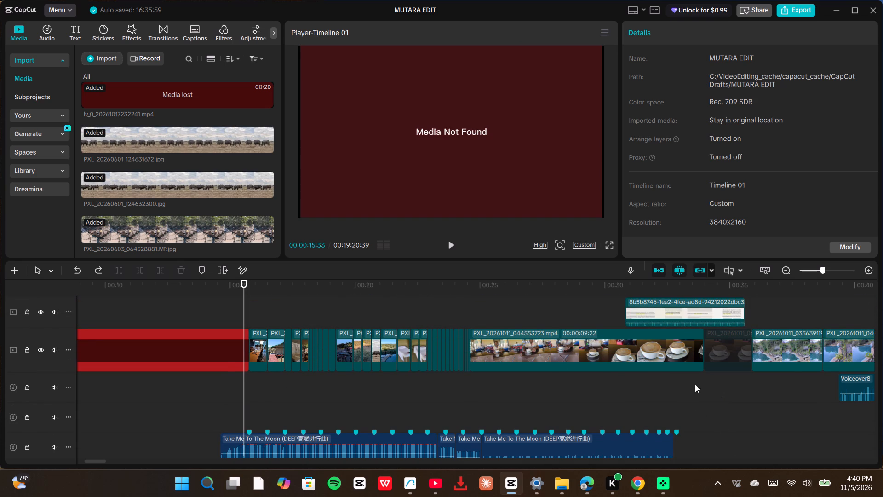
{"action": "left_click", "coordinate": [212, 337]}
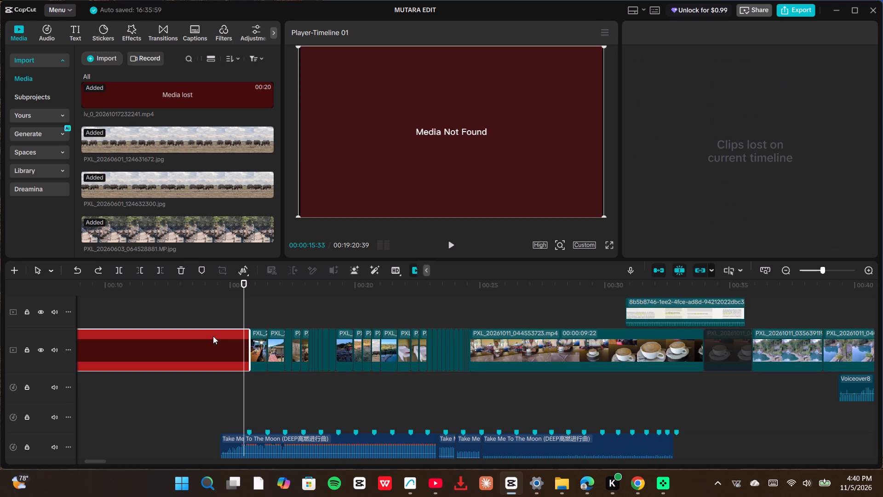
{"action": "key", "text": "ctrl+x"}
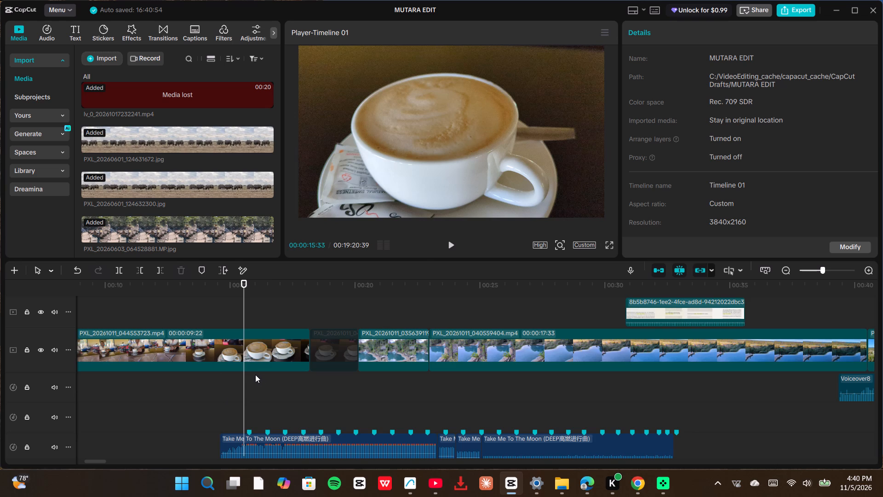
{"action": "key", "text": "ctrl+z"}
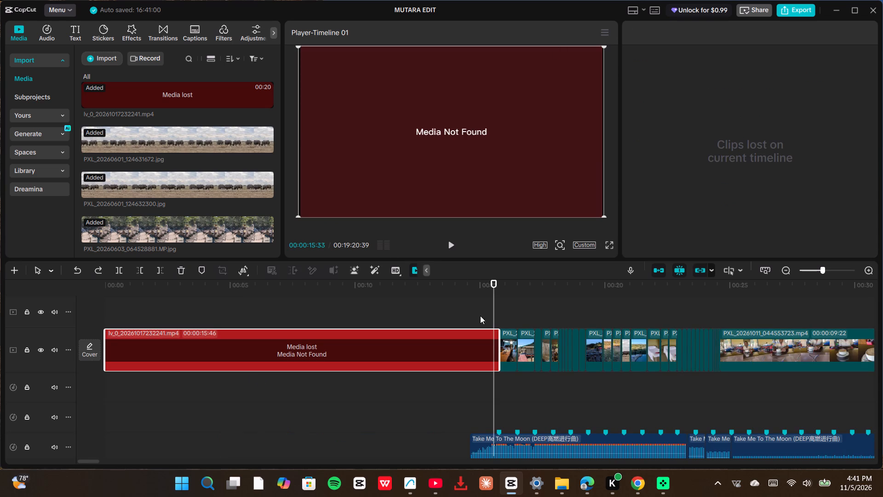
Play the timeline from just before the end of the lost-media clip, pausing and resuming to review the footage with its audio.
{"action": "left_click", "coordinate": [476, 306]}
{"action": "left_click", "coordinate": [452, 247]}
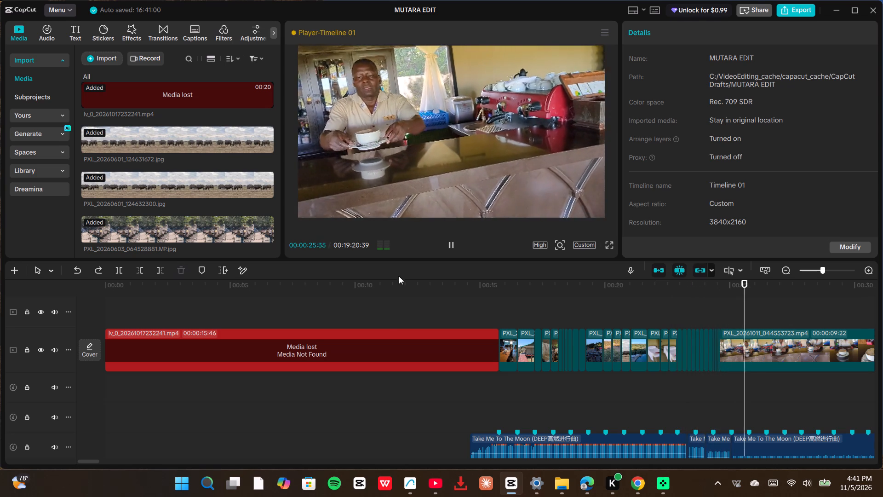
{"action": "scroll", "coordinate": [614, 356], "scroll_direction": "down", "scroll_amount": 3}
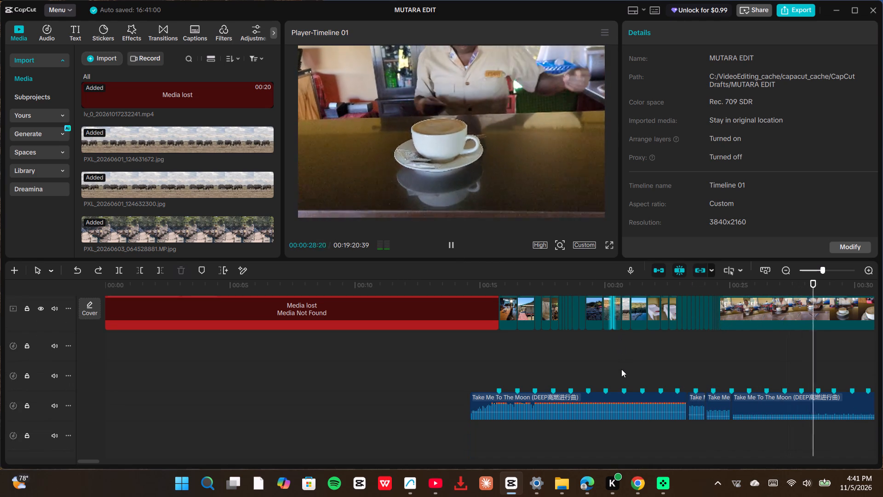
{"action": "scroll", "coordinate": [622, 369], "scroll_direction": "down", "scroll_amount": 14, "text": "ctrl"}
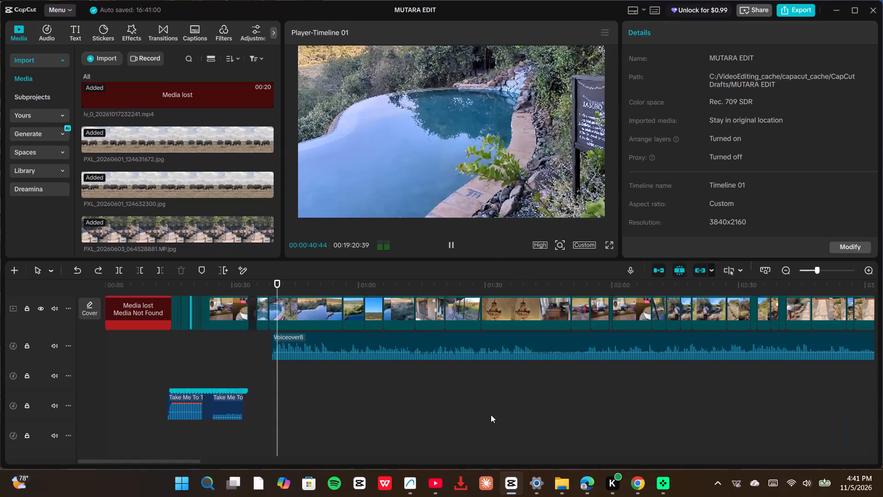
{"action": "left_click", "coordinate": [452, 243]}
{"action": "left_click", "coordinate": [452, 243]}
{"action": "left_click", "coordinate": [452, 243]}
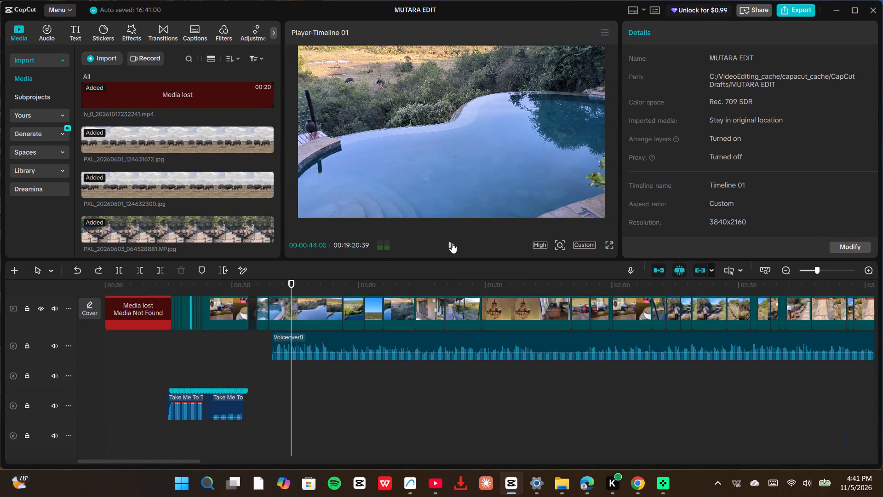
{"action": "left_click", "coordinate": [452, 243]}
{"action": "left_click", "coordinate": [452, 243]}
{"action": "left_click", "coordinate": [452, 243]}
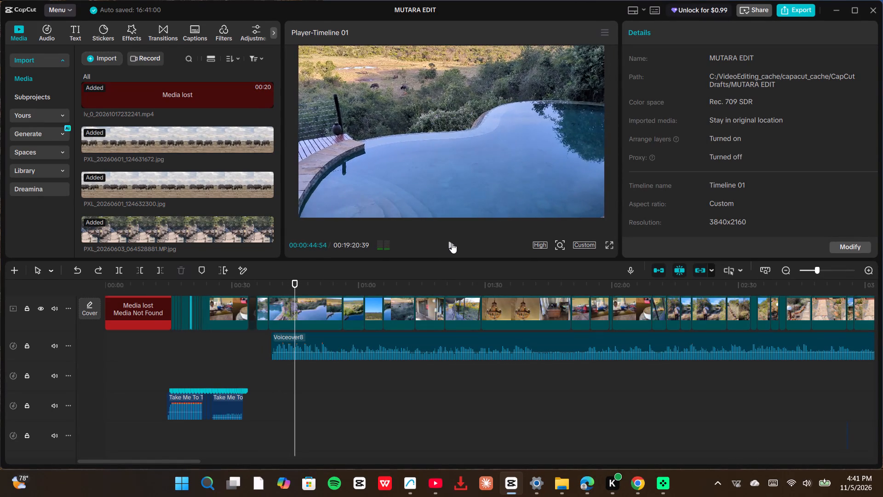
{"action": "left_click", "coordinate": [452, 243]}
{"action": "left_click", "coordinate": [452, 243]}
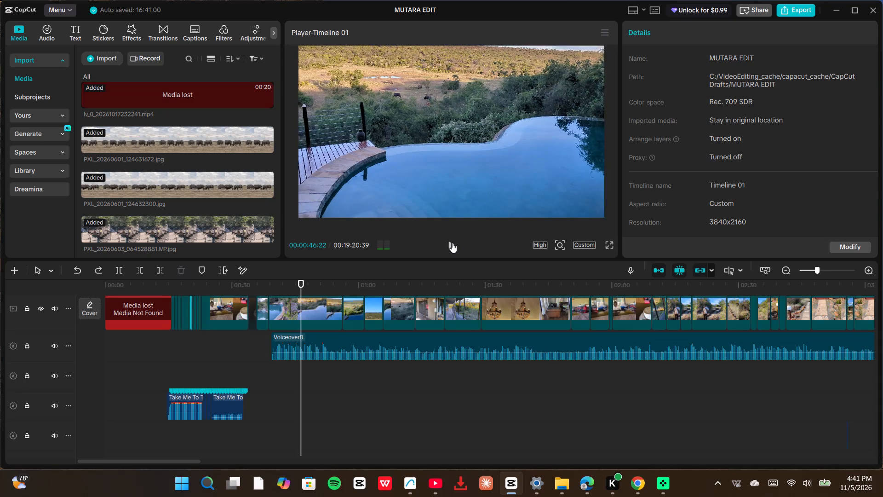
{"action": "left_click", "coordinate": [452, 243]}
{"action": "left_click", "coordinate": [452, 243]}
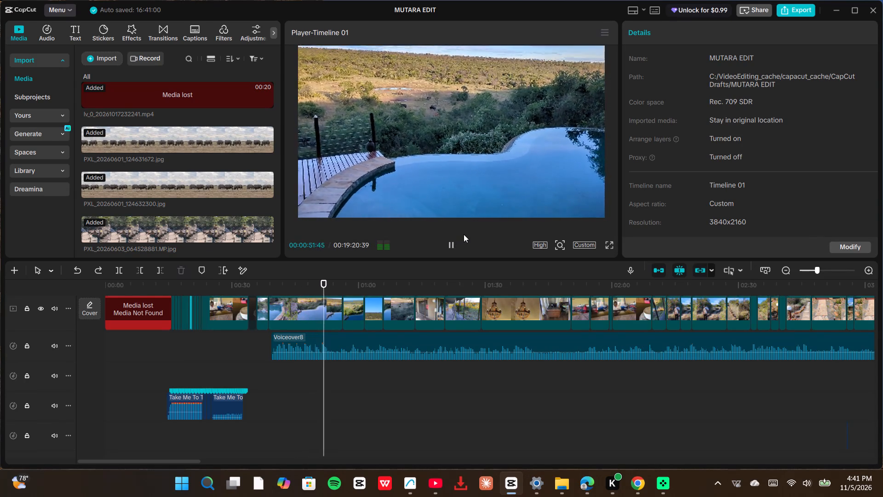
{"action": "left_click", "coordinate": [453, 245]}
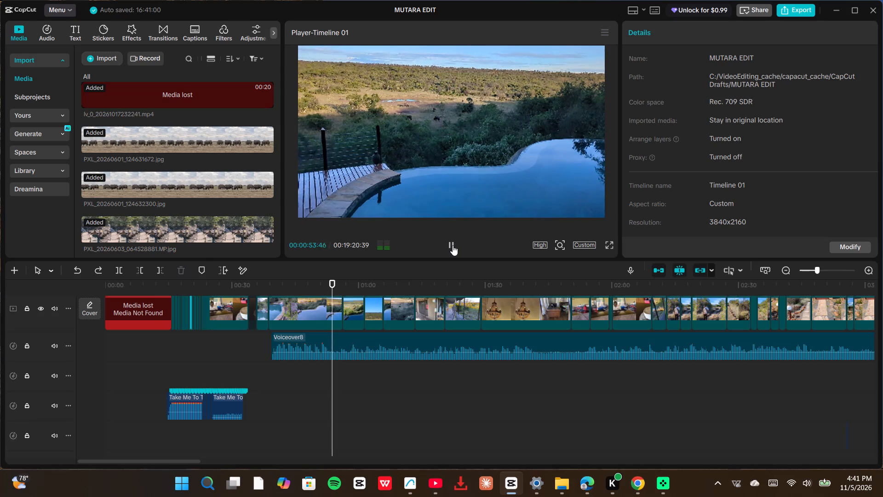
{"action": "left_click", "coordinate": [453, 245]}
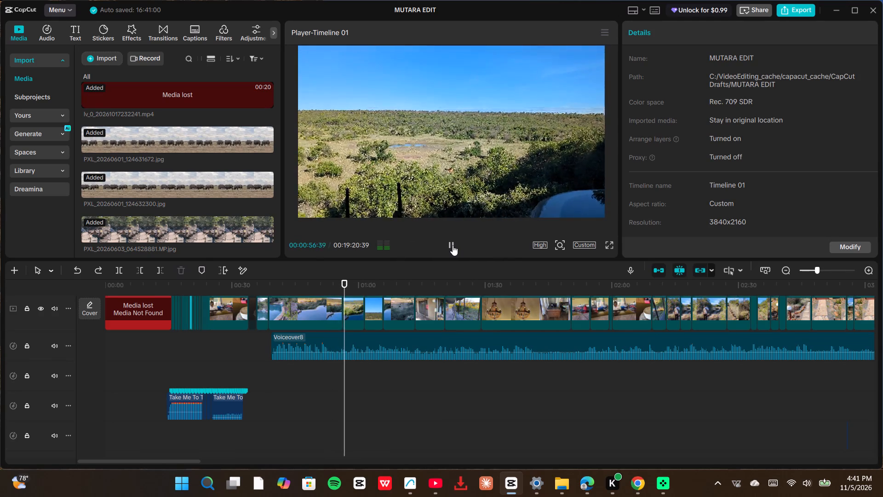
{"action": "double_click", "coordinate": [453, 245]}
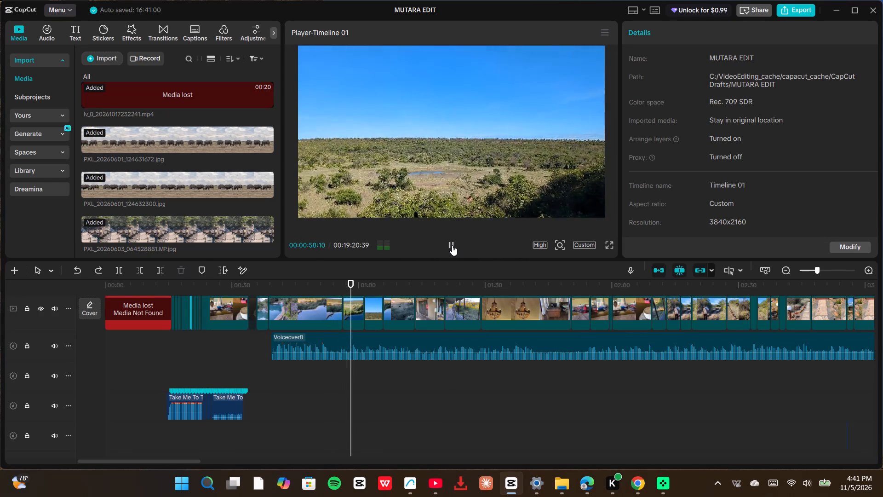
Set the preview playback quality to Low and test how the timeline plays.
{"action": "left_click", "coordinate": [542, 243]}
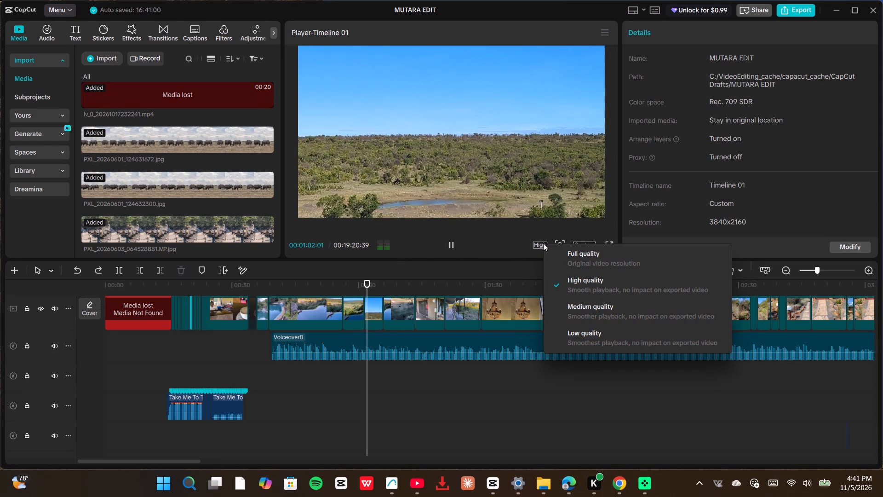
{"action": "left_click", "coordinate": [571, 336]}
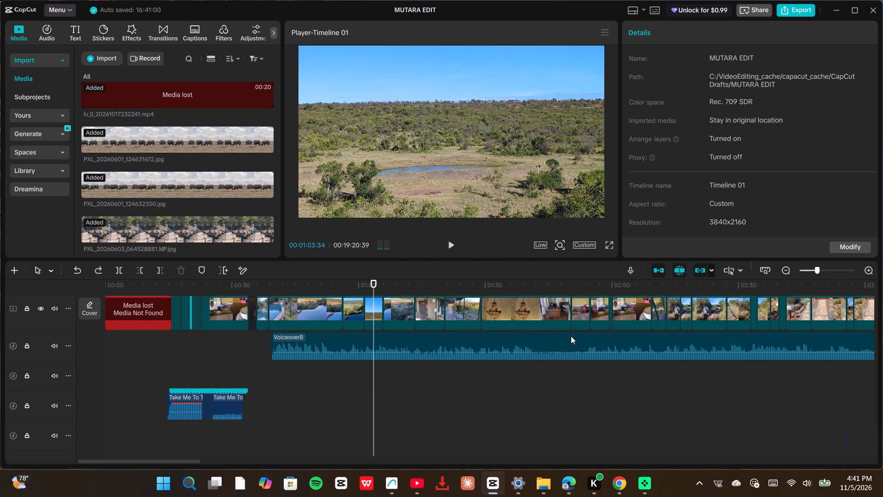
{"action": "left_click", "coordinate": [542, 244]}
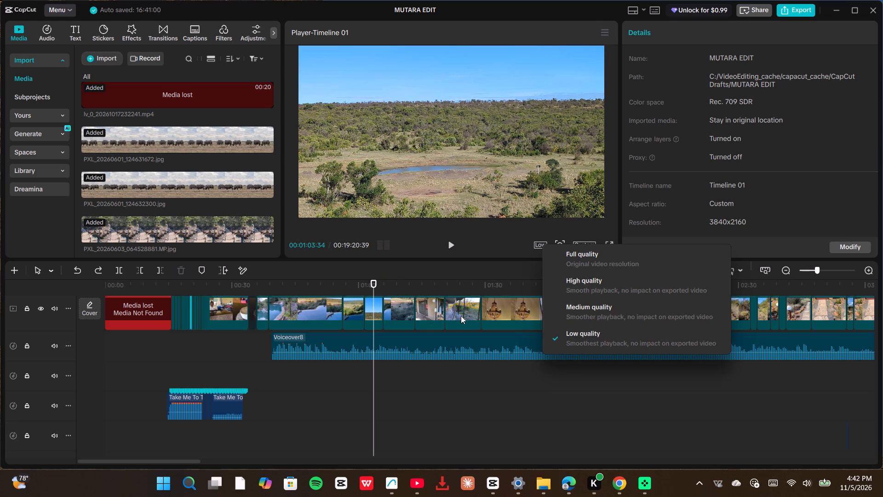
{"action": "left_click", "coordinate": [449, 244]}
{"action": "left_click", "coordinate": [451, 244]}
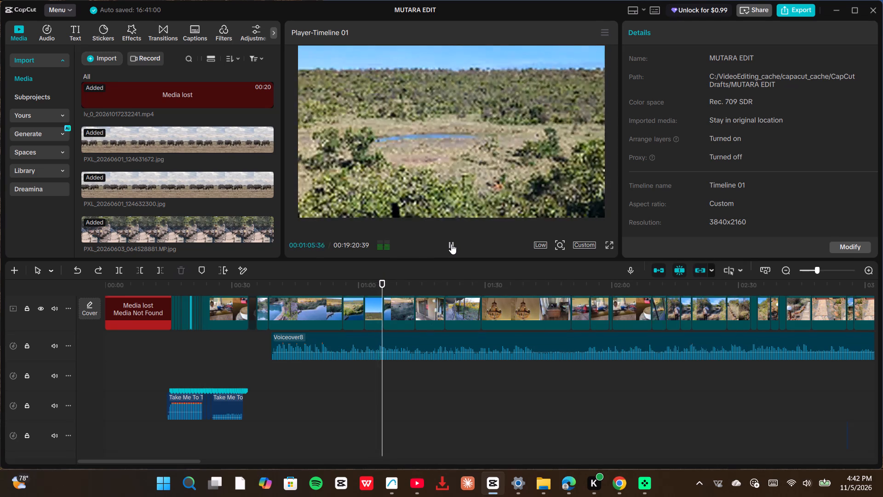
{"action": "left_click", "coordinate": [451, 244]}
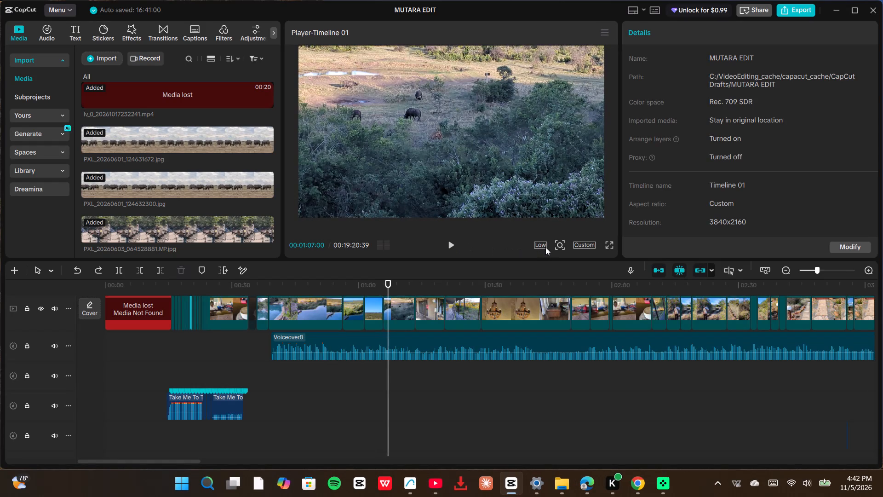
Set the preview playback quality to Medium and continue playing the timeline.
{"action": "left_click", "coordinate": [543, 246]}
{"action": "left_click", "coordinate": [581, 312]}
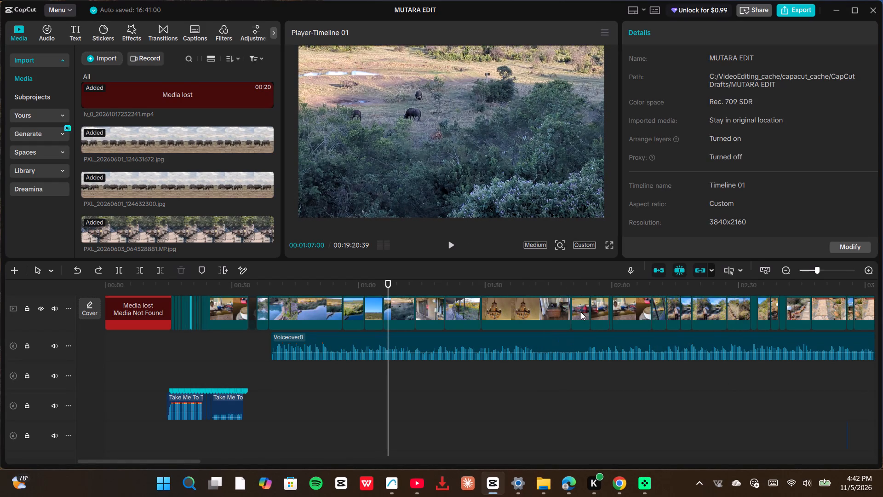
{"action": "left_click", "coordinate": [453, 244]}
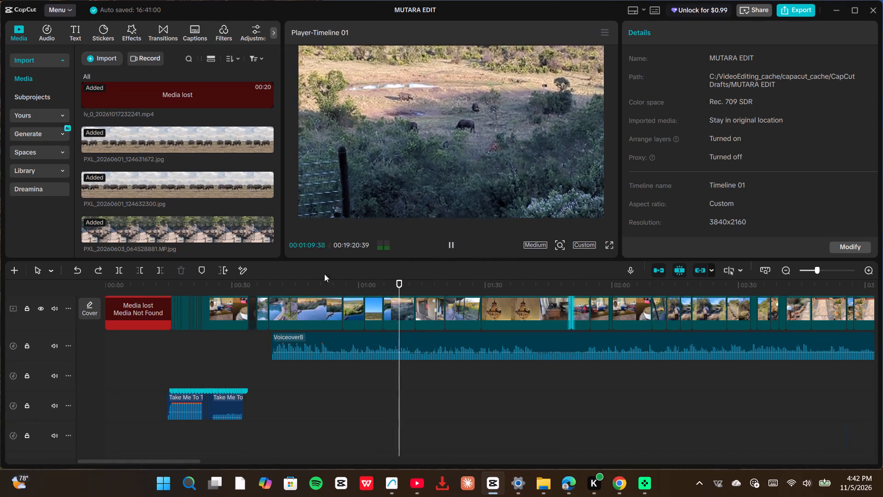
{"action": "left_click", "coordinate": [312, 271]}
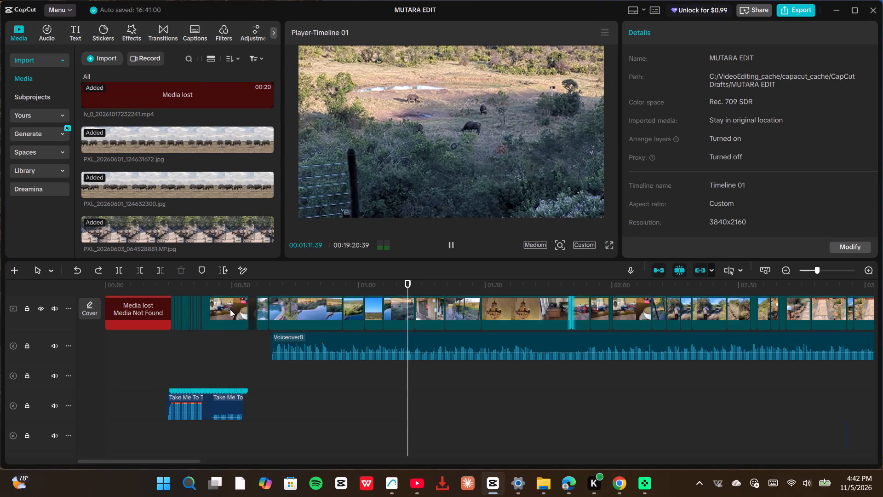
{"action": "scroll", "coordinate": [229, 318], "scroll_direction": "down", "scroll_amount": 2}
{"action": "scroll", "coordinate": [225, 318], "scroll_direction": "up", "scroll_amount": 4}
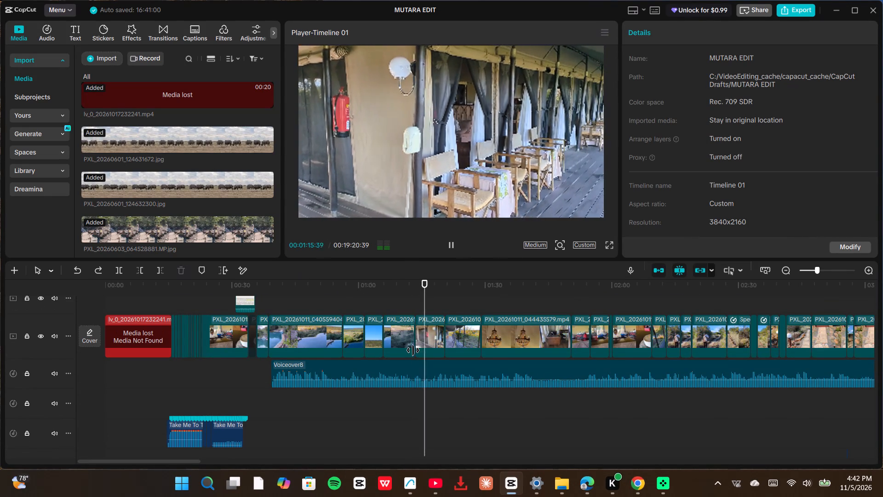
Find the Midnight Court Tape music clip and listen to it from its start and from about 00:11:25.
{"action": "scroll", "coordinate": [422, 355], "scroll_direction": "down", "scroll_amount": 20, "text": "ctrl"}
{"action": "scroll", "coordinate": [422, 355], "scroll_direction": "down", "scroll_amount": 3, "text": "ctrl"}
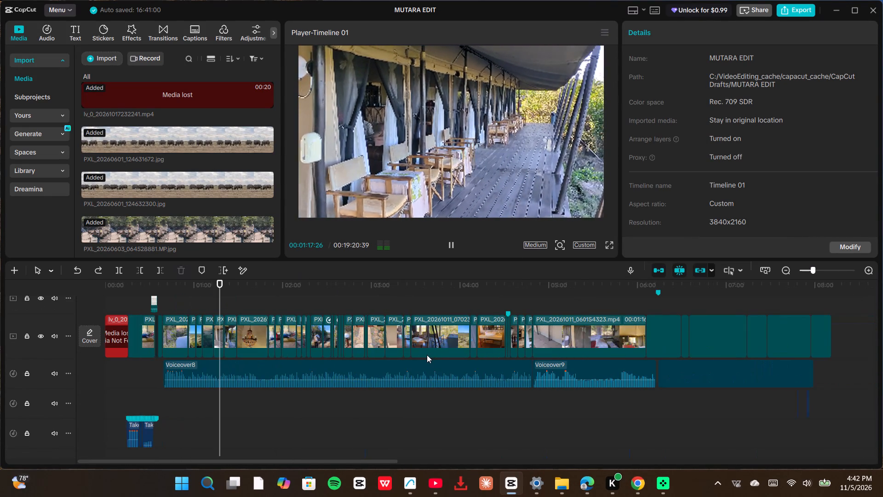
{"action": "scroll", "coordinate": [427, 355], "scroll_direction": "down", "scroll_amount": 9, "text": "ctrl"}
{"action": "scroll", "coordinate": [428, 355], "scroll_direction": "down", "scroll_amount": 5}
{"action": "scroll", "coordinate": [428, 355], "scroll_direction": "down", "scroll_amount": 1, "text": "ctrl"}
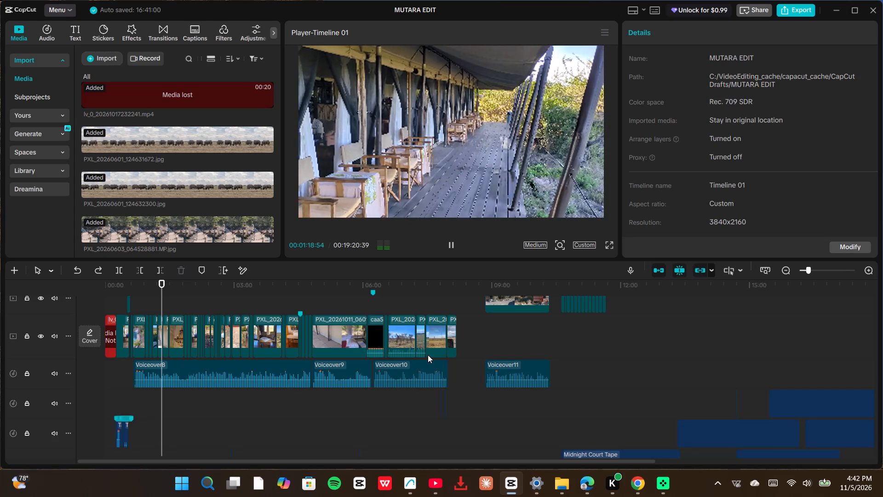
{"action": "middle_click_drag", "start_coordinate": [446, 374], "coordinate": [616, 329]}
{"action": "left_click", "coordinate": [296, 444]}
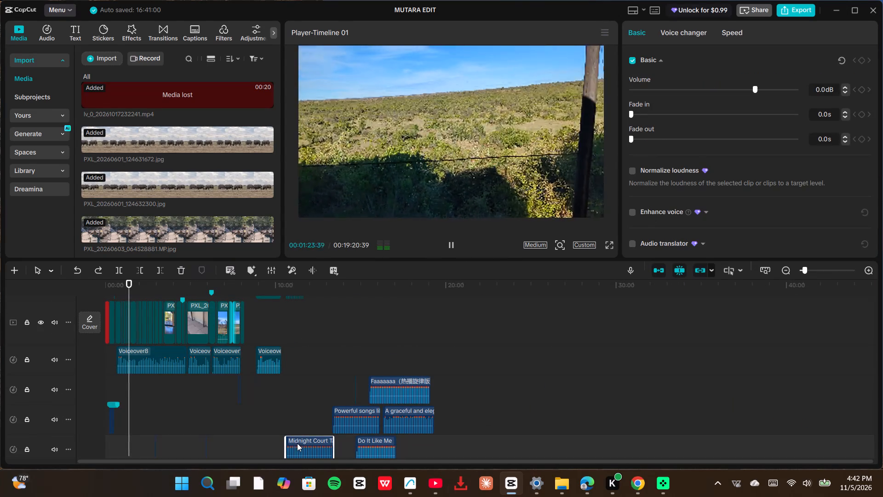
{"action": "left_click", "coordinate": [284, 411]}
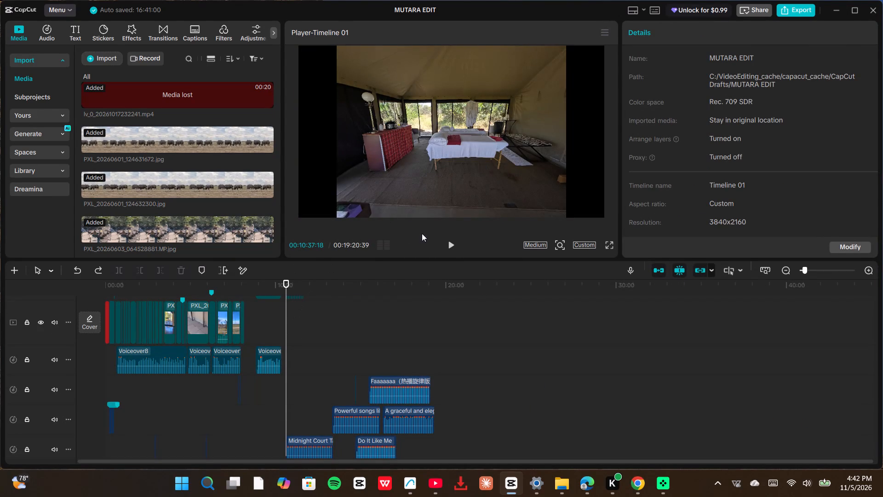
{"action": "left_click", "coordinate": [451, 243]}
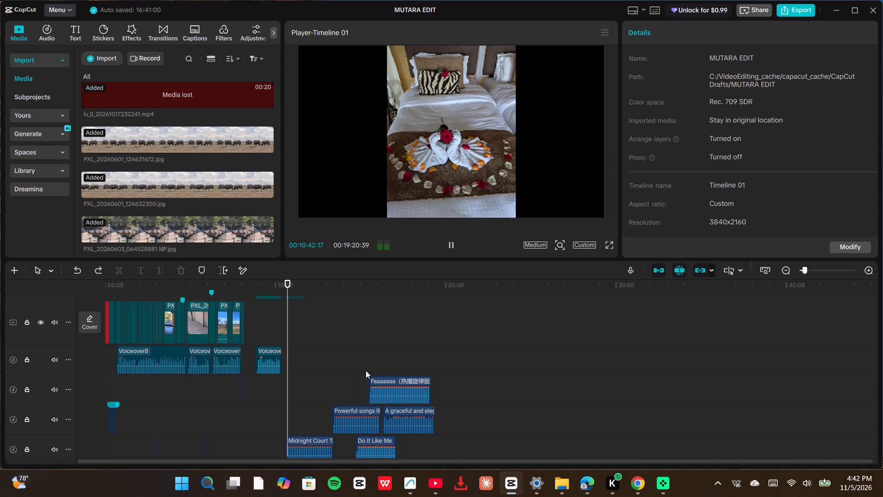
{"action": "left_click", "coordinate": [299, 407]}
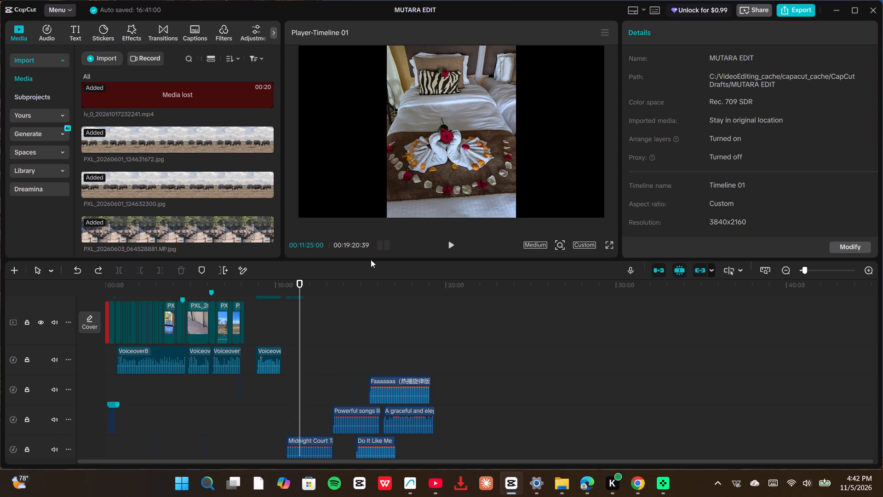
{"action": "left_click", "coordinate": [454, 243]}
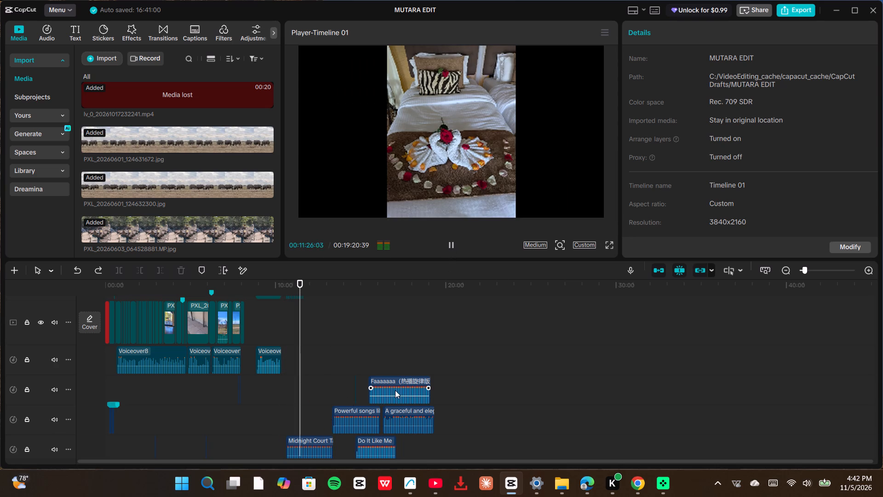
Move the Faaaaaaa music clip past the other music, onto the "A graceful" clip's track, starting at about 00:21:50.
{"action": "left_click_drag", "start_coordinate": [394, 387], "coordinate": [405, 404]}
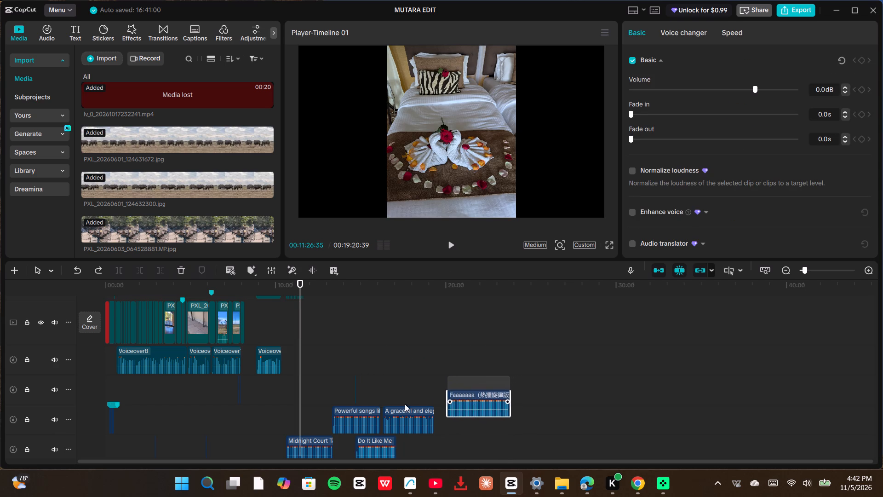
{"action": "left_click_drag", "start_coordinate": [405, 404], "coordinate": [501, 416]}
Listen to the Faaaaaaa music clip from its start at about 00:21:50.
{"action": "left_click", "coordinate": [483, 350]}
{"action": "left_click_drag", "start_coordinate": [476, 341], "coordinate": [468, 341]}
{"action": "left_click", "coordinate": [450, 243]}
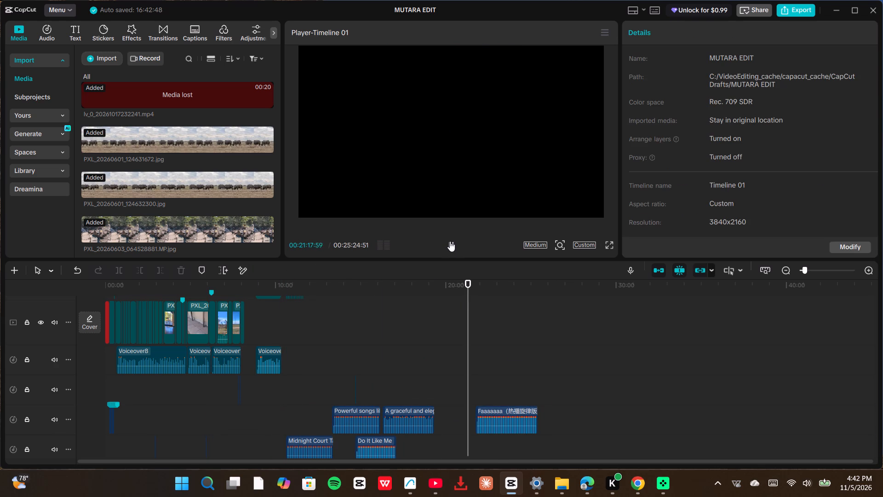
{"action": "left_click", "coordinate": [482, 355]}
{"action": "left_click", "coordinate": [479, 355]}
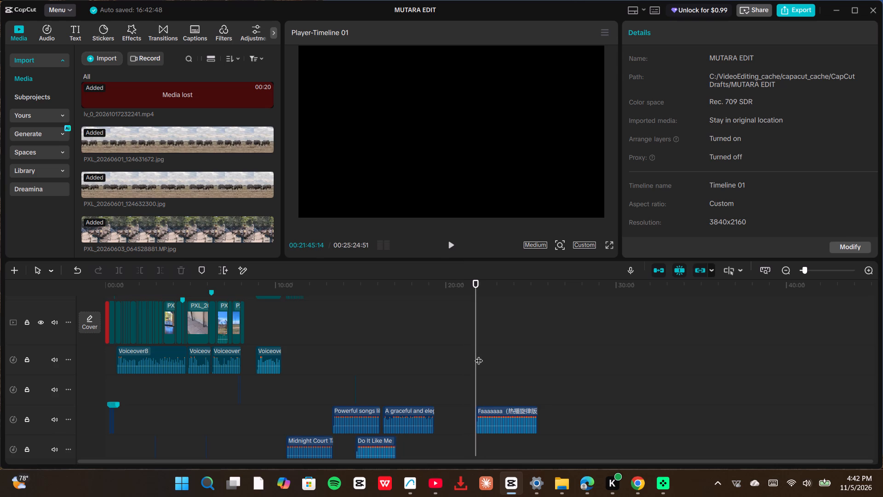
{"action": "left_click", "coordinate": [449, 246]}
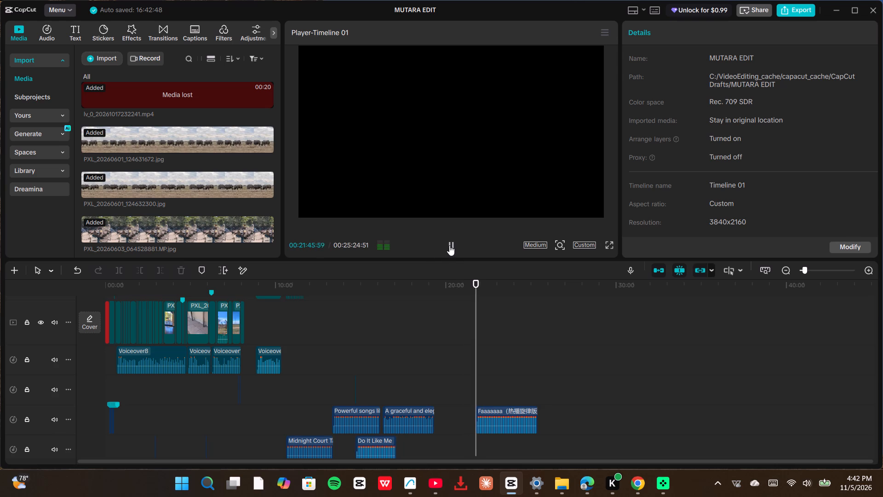
Delete the Faaaaaaa music clip from the timeline.
{"action": "scroll", "coordinate": [442, 312], "scroll_direction": "down", "scroll_amount": 5}
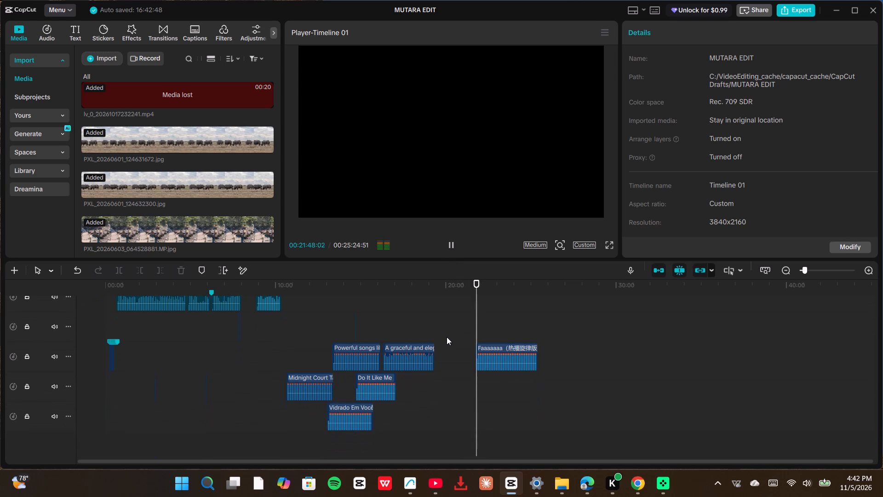
{"action": "scroll", "coordinate": [447, 337], "scroll_direction": "down", "scroll_amount": 1}
{"action": "left_click", "coordinate": [503, 357]}
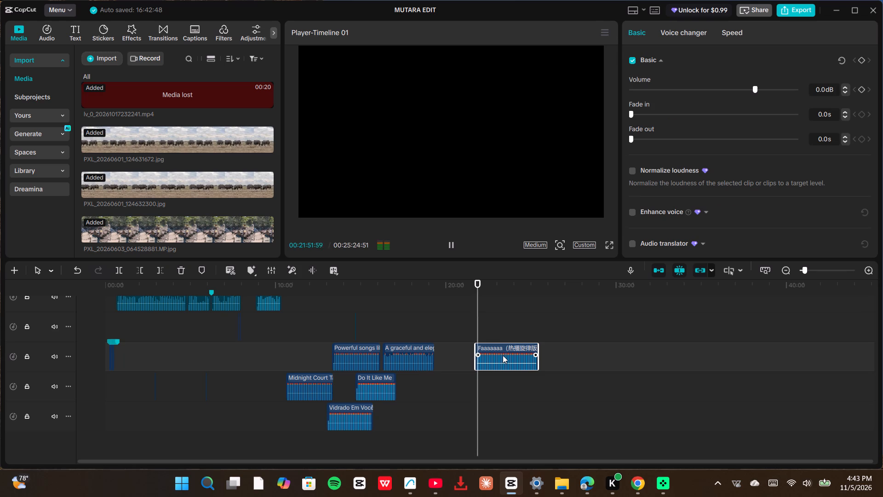
{"action": "key", "text": "Delete"}
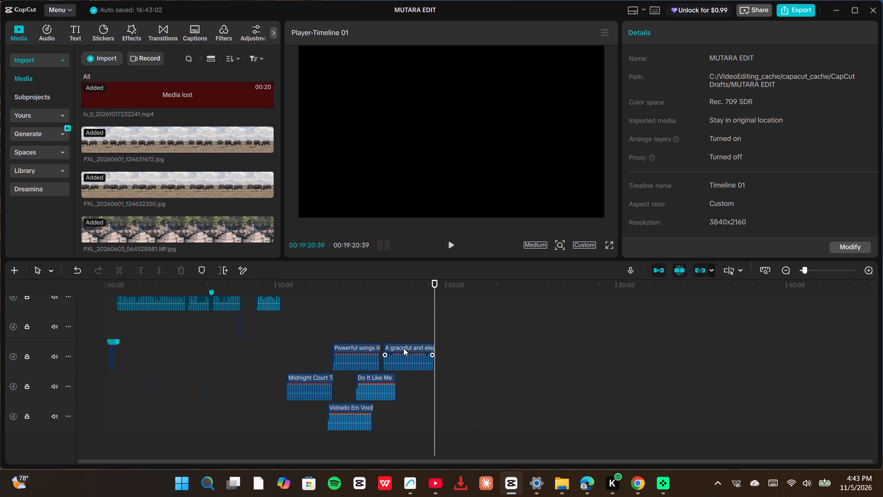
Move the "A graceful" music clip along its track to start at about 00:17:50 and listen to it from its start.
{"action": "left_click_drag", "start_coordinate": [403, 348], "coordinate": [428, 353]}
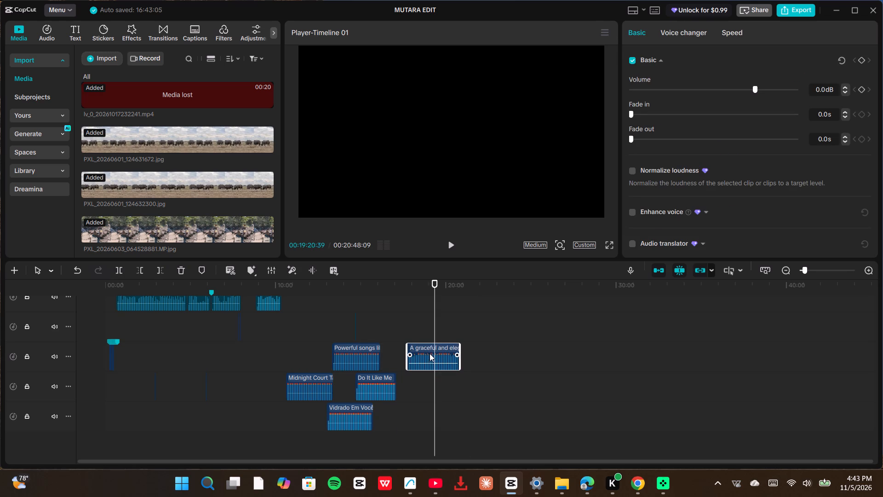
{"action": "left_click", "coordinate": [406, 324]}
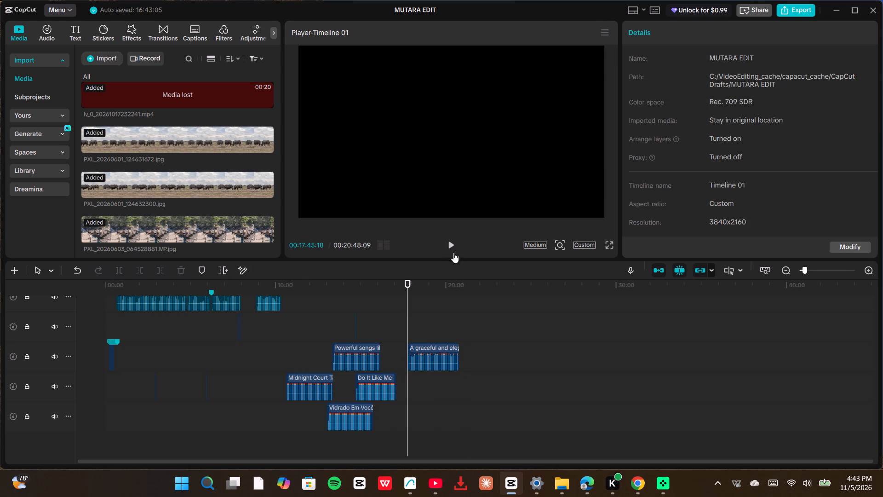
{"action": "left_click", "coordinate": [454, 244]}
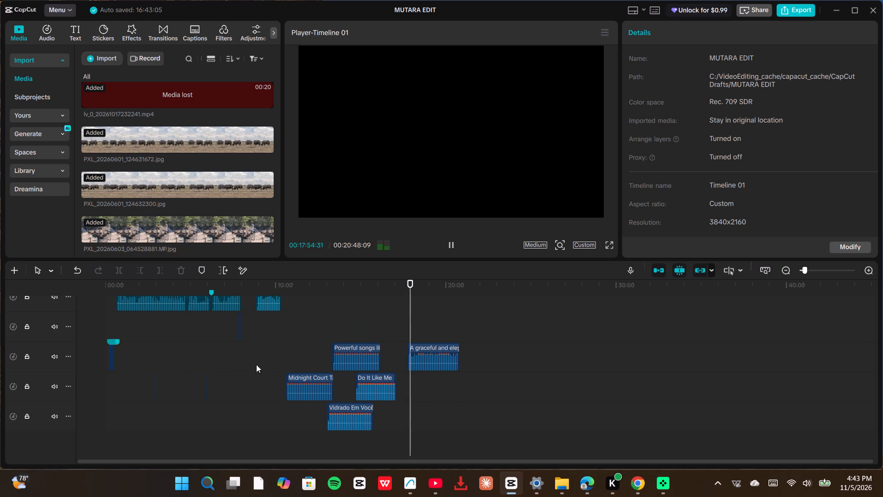
Move the "A graceful" music clip back near the beginning of its track, starting at about 00:01:30.
{"action": "left_click", "coordinate": [428, 352]}
{"action": "left_click_drag", "start_coordinate": [432, 348], "coordinate": [155, 355]}
Move the "Powerful songs" music clip along its track to start at about 00:20:20 and listen to it from its start.
{"action": "left_click_drag", "start_coordinate": [352, 359], "coordinate": [469, 362]}
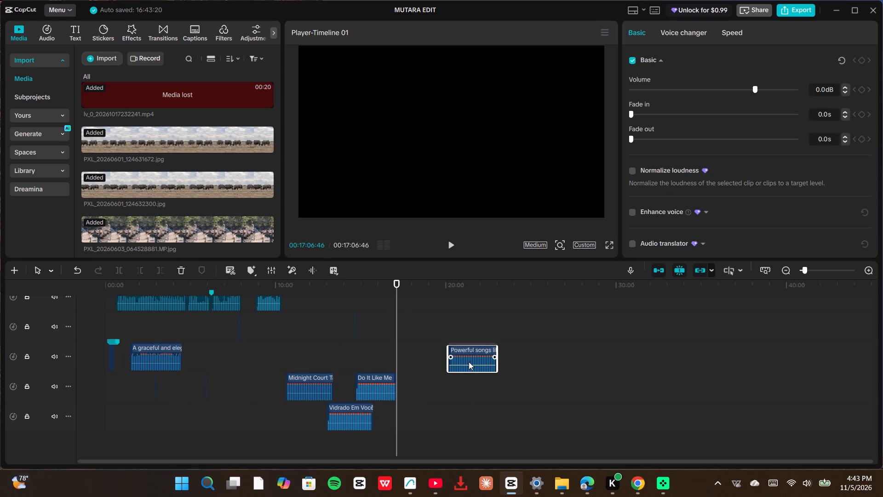
{"action": "left_click_drag", "start_coordinate": [469, 362], "coordinate": [475, 363]}
{"action": "left_click", "coordinate": [450, 338]}
{"action": "left_click_drag", "start_coordinate": [475, 347], "coordinate": [469, 350]}
{"action": "left_click", "coordinate": [449, 247]}
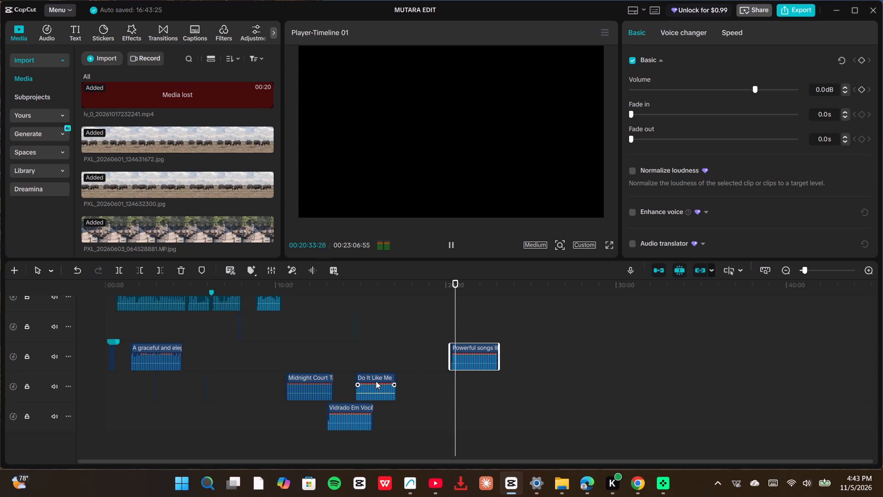
Move the Do It Like Me clip onto the "Powerful songs" track, starting at about 00:17:20, and listen to it from its start.
{"action": "left_click_drag", "start_coordinate": [376, 378], "coordinate": [420, 359]}
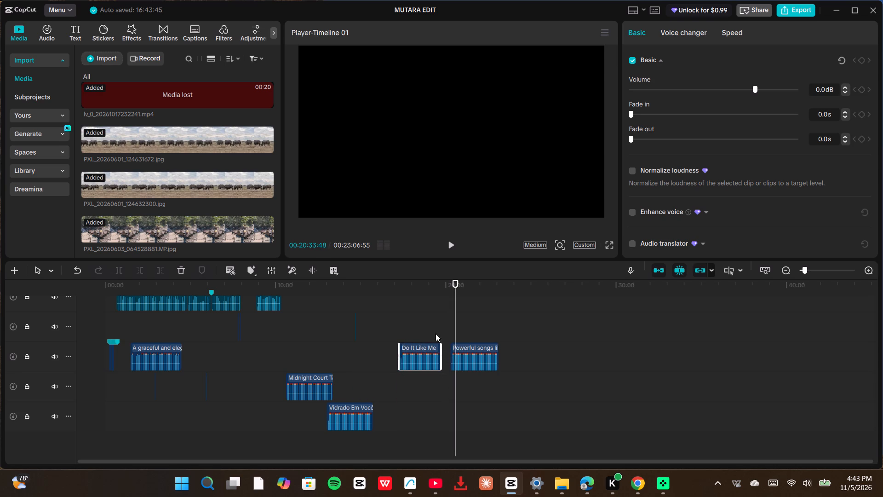
{"action": "left_click", "coordinate": [457, 307]}
{"action": "left_click", "coordinate": [396, 320]}
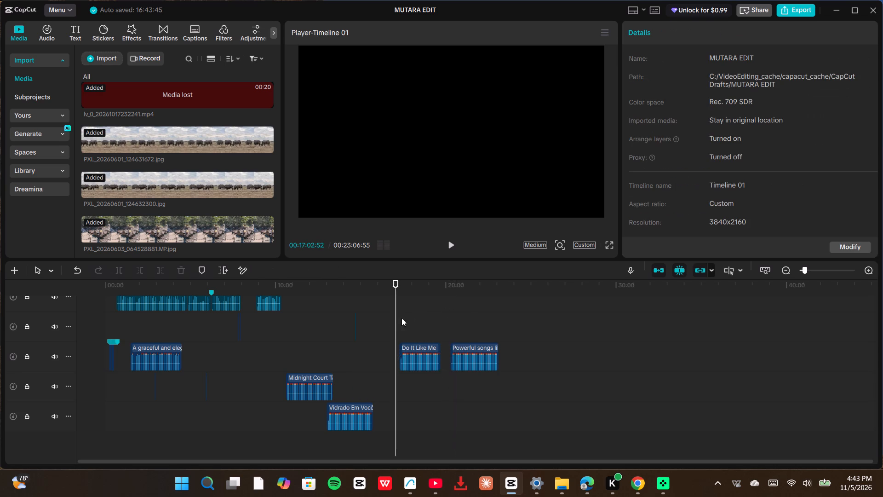
{"action": "left_click", "coordinate": [404, 317]}
{"action": "left_click_drag", "start_coordinate": [403, 317], "coordinate": [399, 318]}
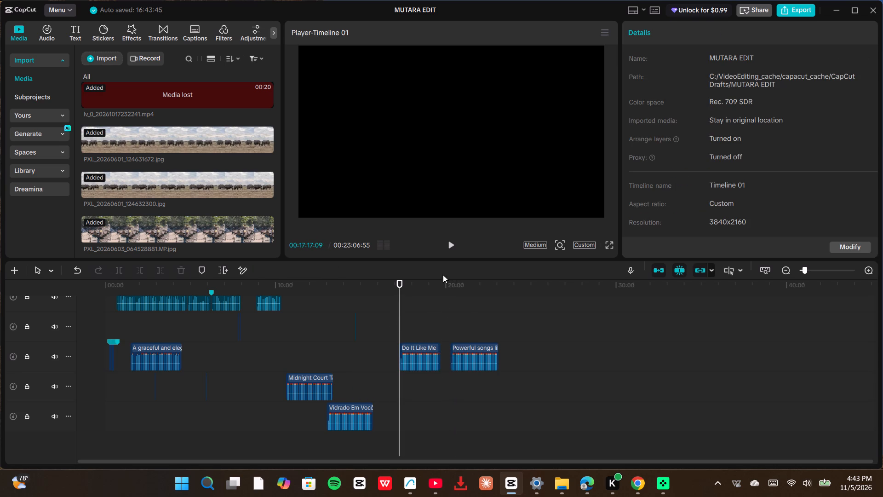
{"action": "left_click", "coordinate": [449, 243]}
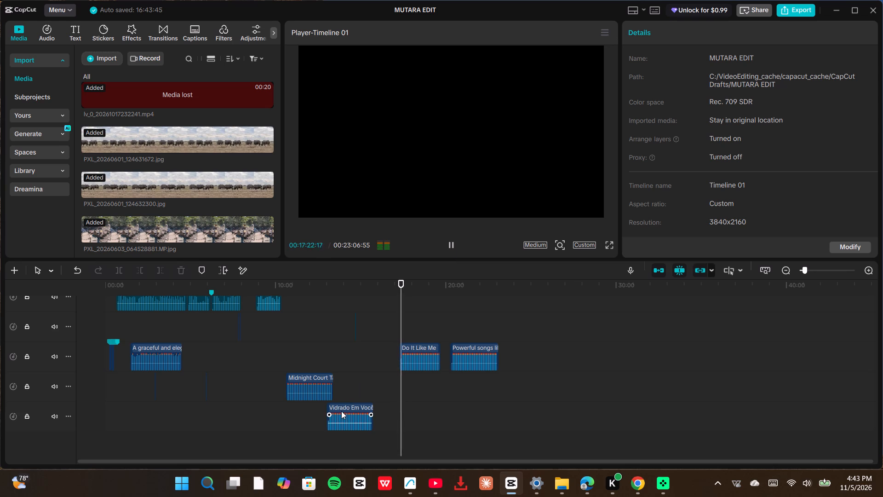
Move the Vidrado Em Você clip onto the Do It Like Me track, starting at about 00:14:05, and listen to it from its start.
{"action": "left_click_drag", "start_coordinate": [342, 411], "coordinate": [359, 351]}
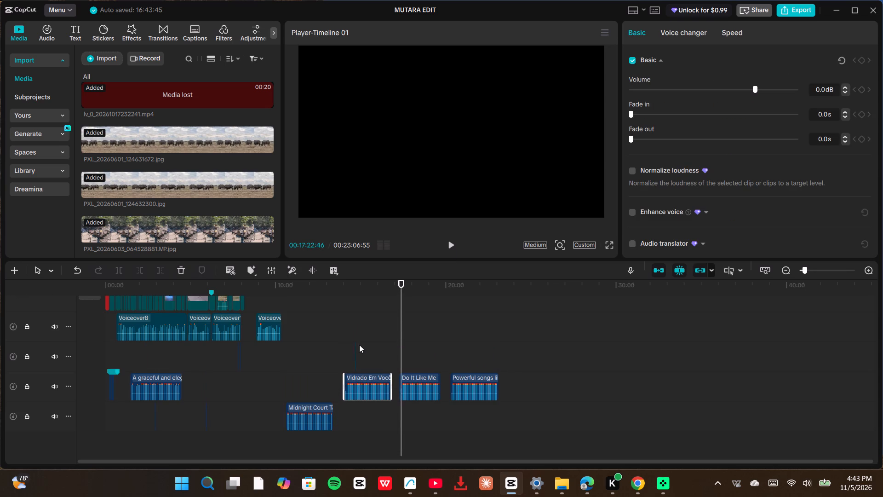
{"action": "left_click", "coordinate": [344, 345]}
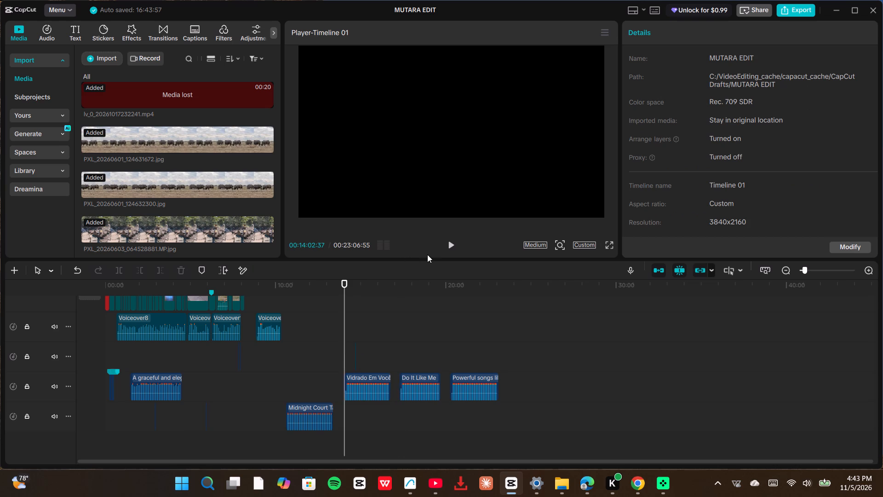
{"action": "left_click", "coordinate": [450, 245]}
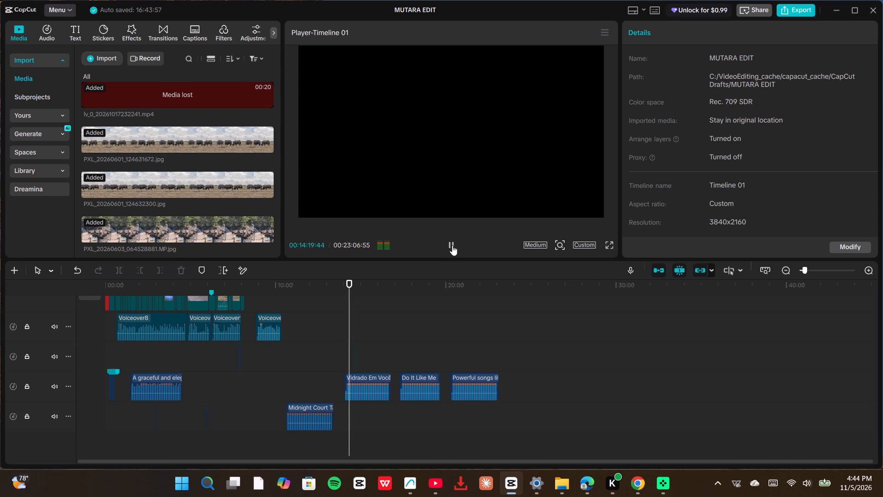
{"action": "left_click", "coordinate": [452, 245]}
{"action": "left_click", "coordinate": [452, 245]}
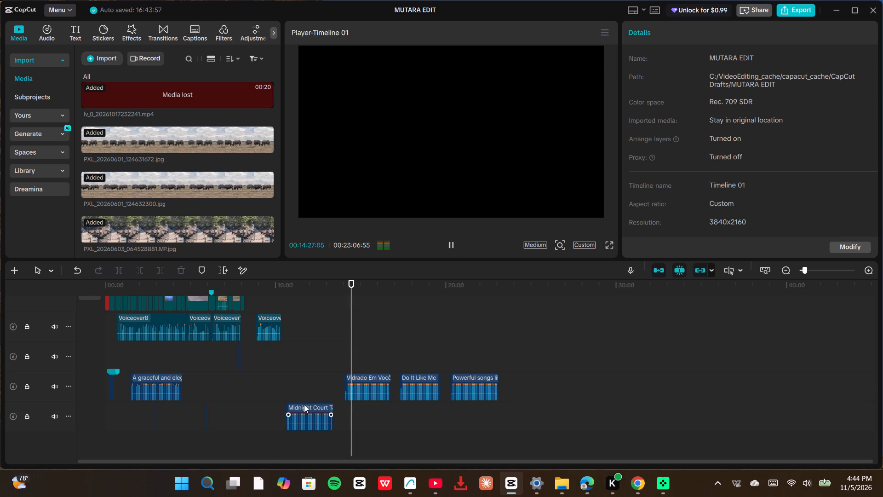
Move the Midnight Court Tape clip onto the Vidrado Em Você track, starting at about 00:10:55, and play from its start.
{"action": "left_click_drag", "start_coordinate": [304, 405], "coordinate": [309, 380]}
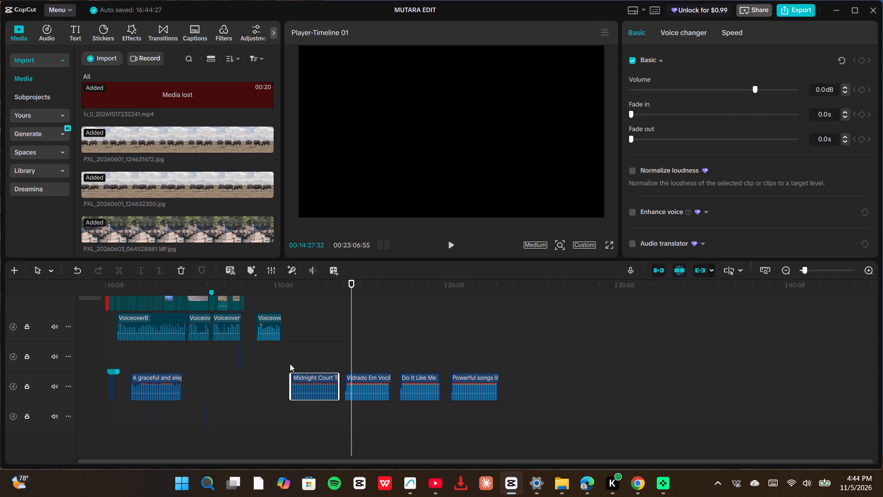
{"action": "left_click", "coordinate": [289, 363]}
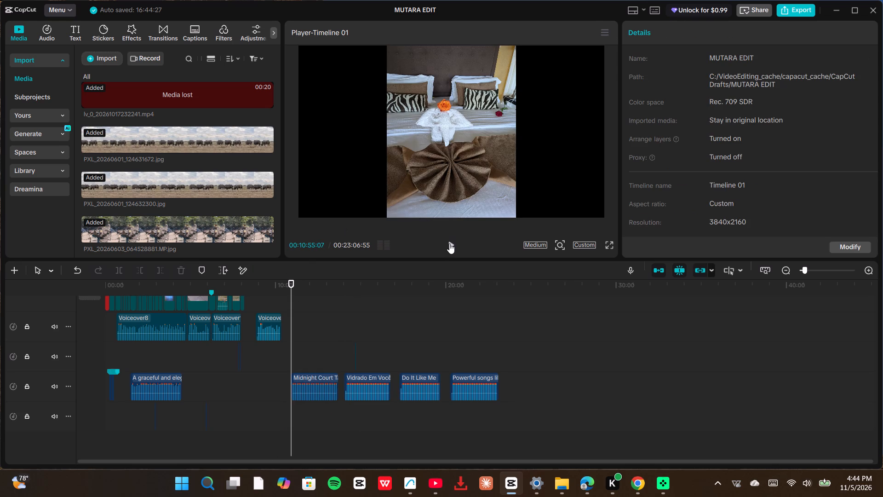
{"action": "left_click", "coordinate": [449, 243]}
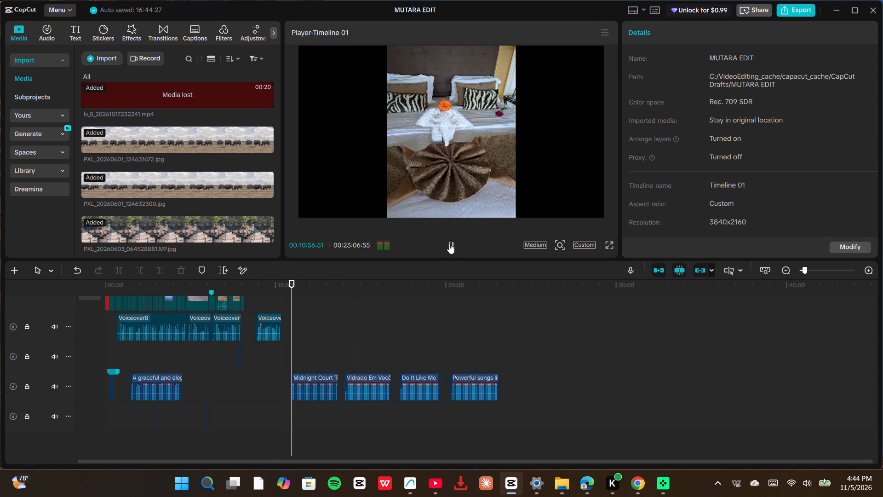
Set the preview playback quality to High and continue playing the bedroom photos with the music.
{"action": "scroll", "coordinate": [414, 322], "scroll_direction": "up", "scroll_amount": 4}
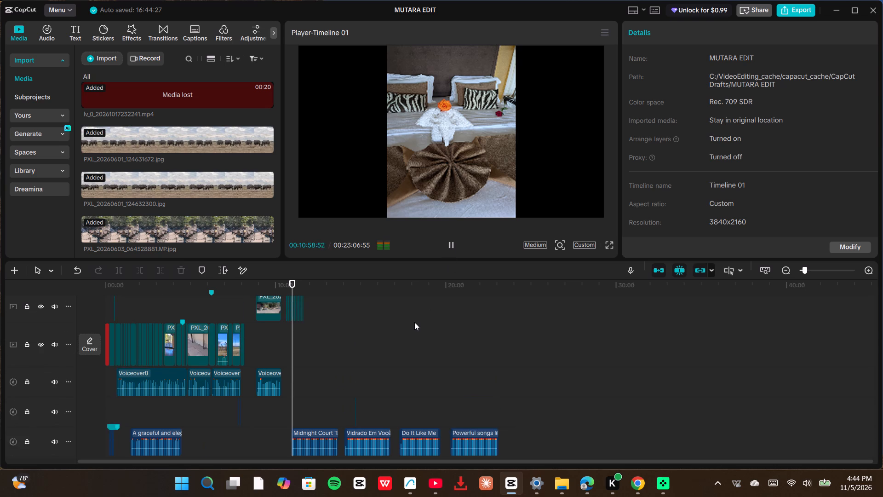
{"action": "scroll", "coordinate": [414, 322], "scroll_direction": "up", "scroll_amount": 2}
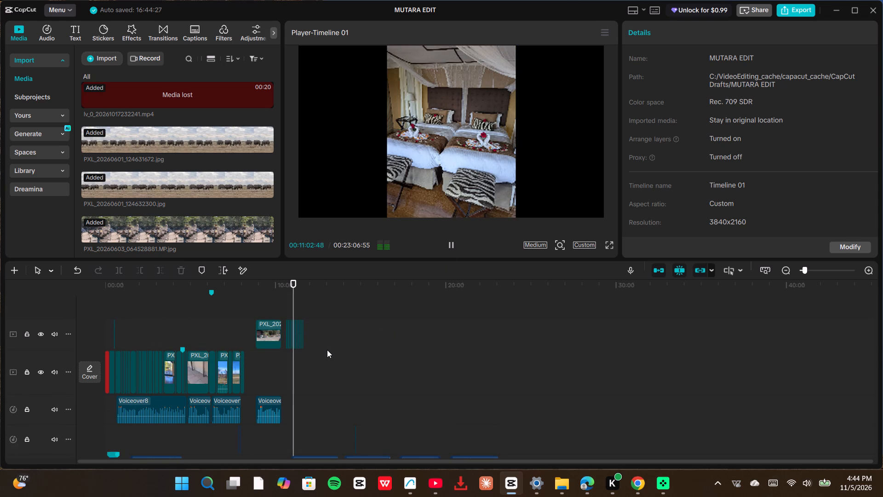
{"action": "left_click", "coordinate": [531, 248]}
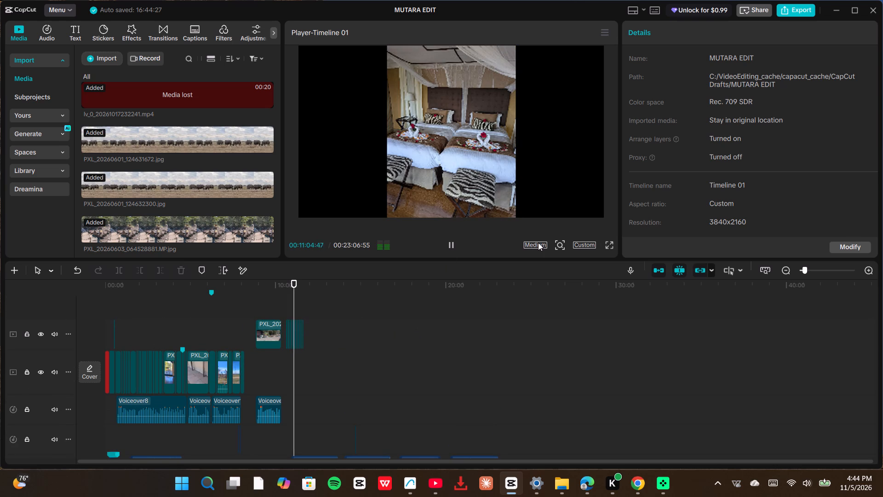
{"action": "left_click", "coordinate": [538, 243]}
{"action": "left_click", "coordinate": [569, 285]}
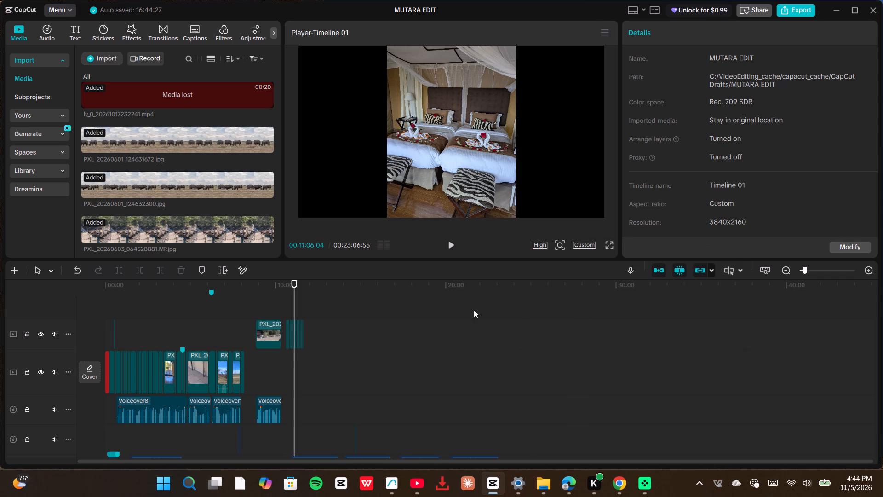
{"action": "left_click", "coordinate": [455, 240]}
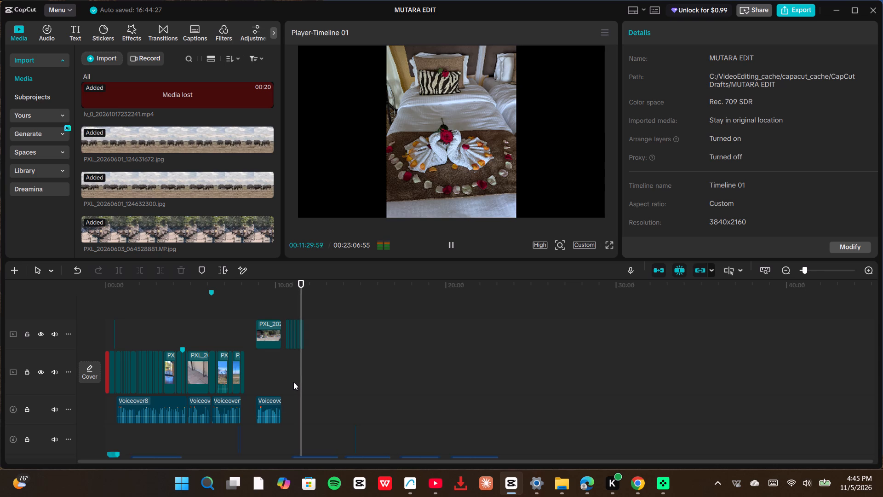
Move the Midnight Court Tape clip down to the empty track below its current one, starting at about 00:11:20.
{"action": "scroll", "coordinate": [293, 382], "scroll_direction": "up", "scroll_amount": 17, "text": "ctrl"}
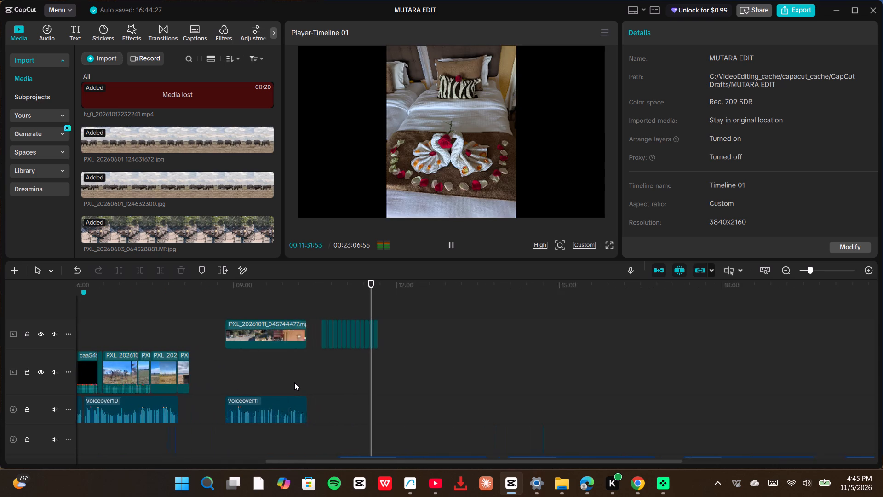
{"action": "scroll", "coordinate": [294, 382], "scroll_direction": "up", "scroll_amount": 5, "text": "ctrl"}
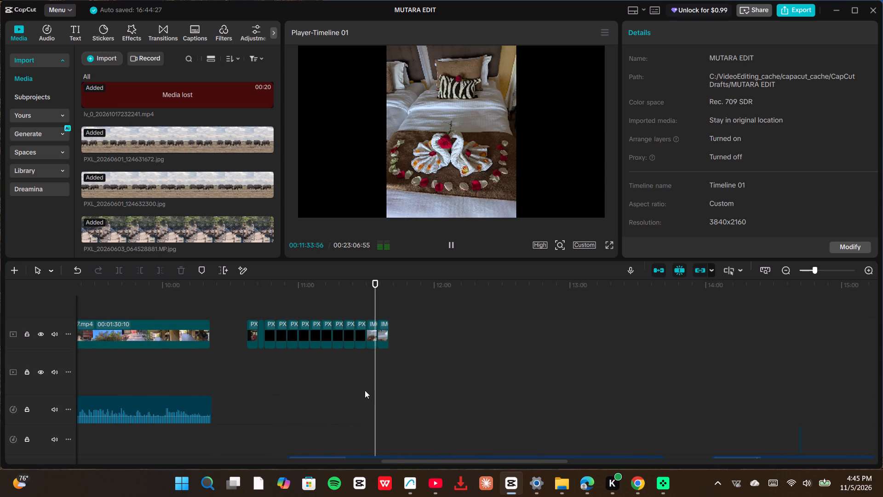
{"action": "scroll", "coordinate": [401, 393], "scroll_direction": "down", "scroll_amount": 4}
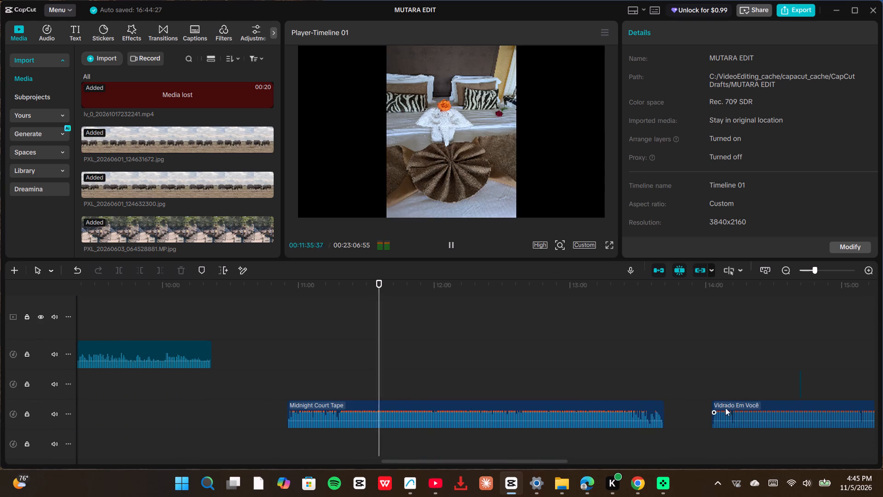
{"action": "left_click", "coordinate": [712, 391]}
{"action": "left_click_drag", "start_coordinate": [461, 404], "coordinate": [499, 439]}
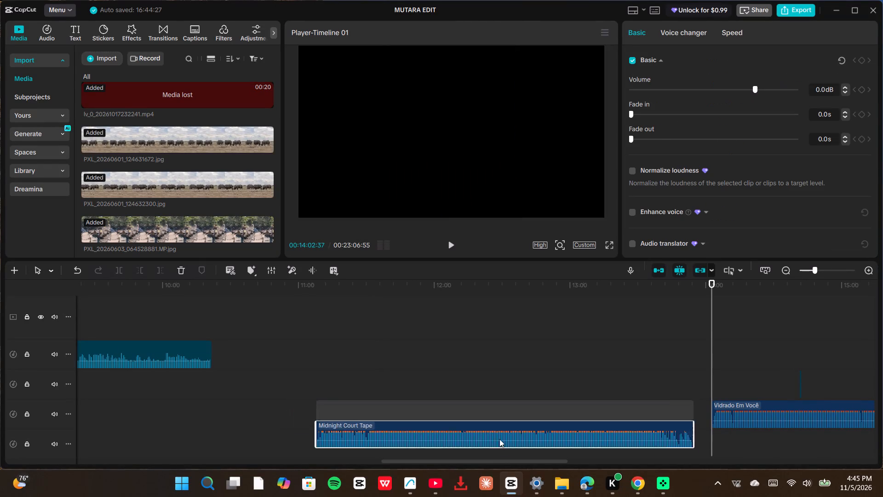
{"action": "left_click_drag", "start_coordinate": [499, 439], "coordinate": [516, 454]}
Move the Vidrado Em Você clip onto the voiceover track, starting at about 00:10:35, and play it from its start with the bedroom photos.
{"action": "left_click_drag", "start_coordinate": [758, 405], "coordinate": [614, 403]}
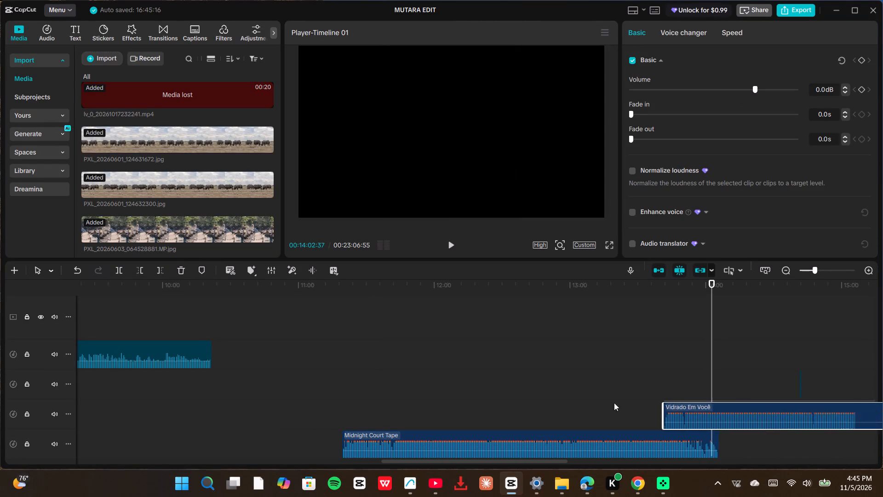
{"action": "left_click_drag", "start_coordinate": [614, 403], "coordinate": [289, 355]}
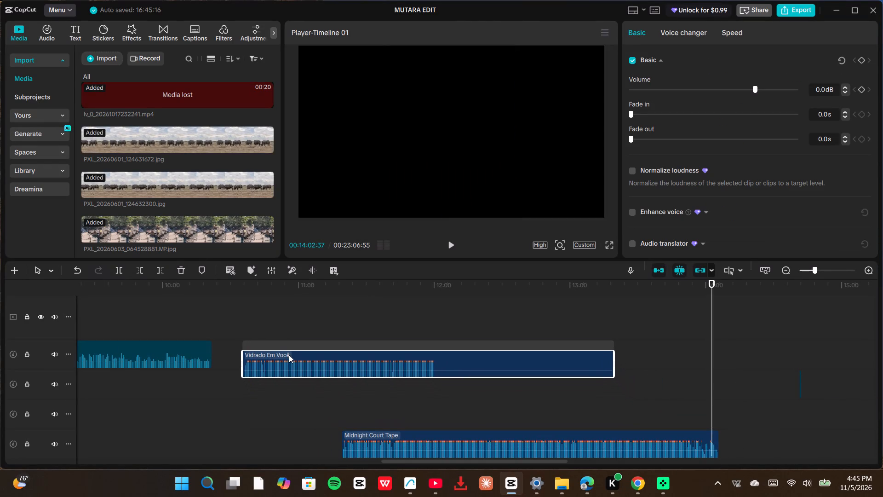
{"action": "scroll", "coordinate": [304, 366], "scroll_direction": "up", "scroll_amount": 5}
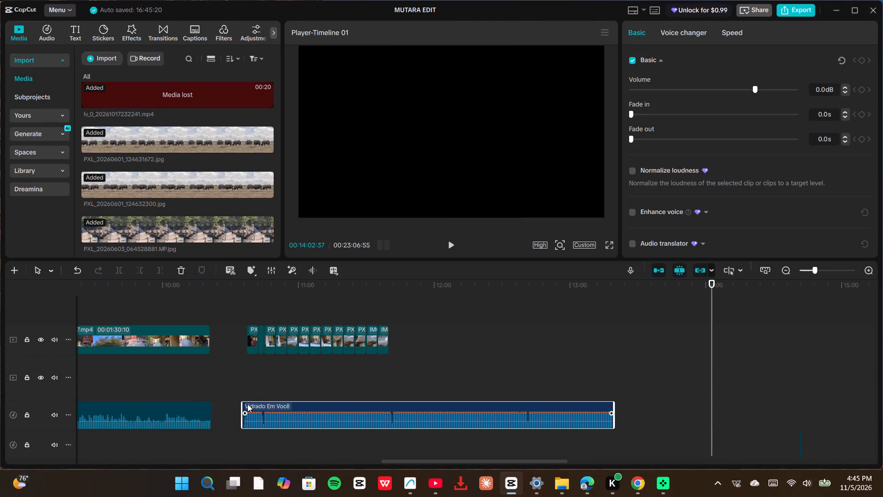
{"action": "left_click", "coordinate": [243, 317]}
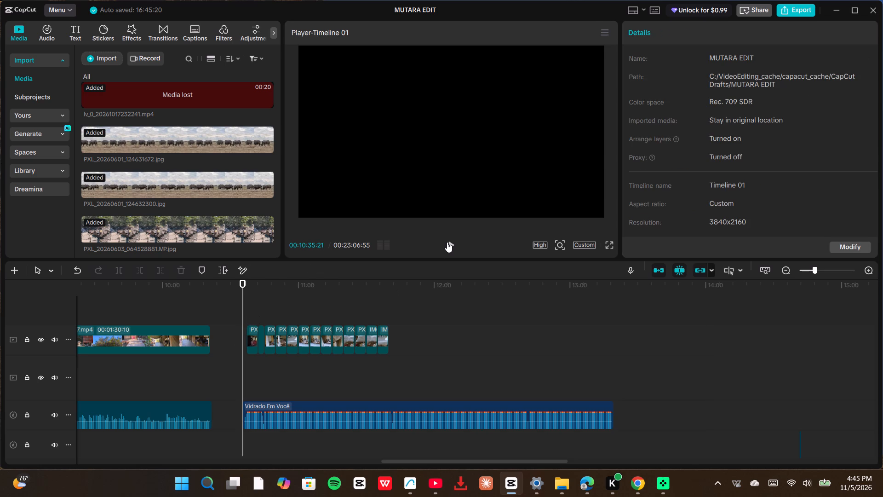
{"action": "left_click", "coordinate": [447, 242]}
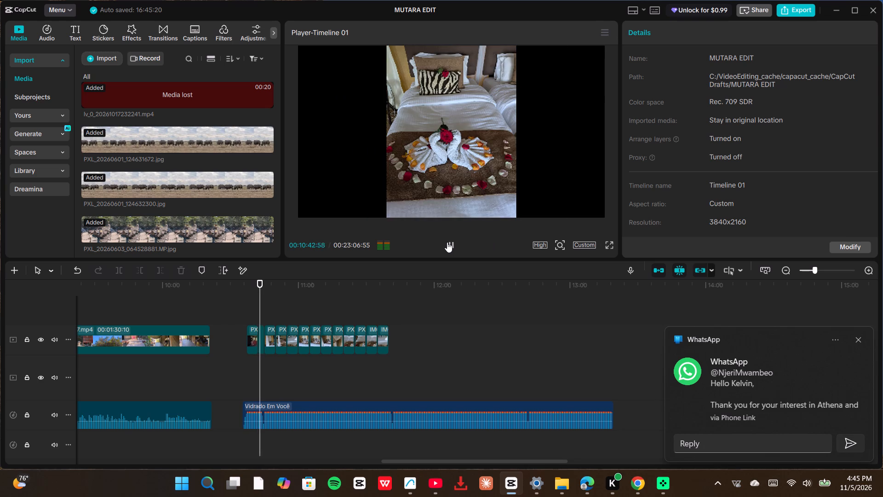
{"action": "left_click", "coordinate": [451, 243]}
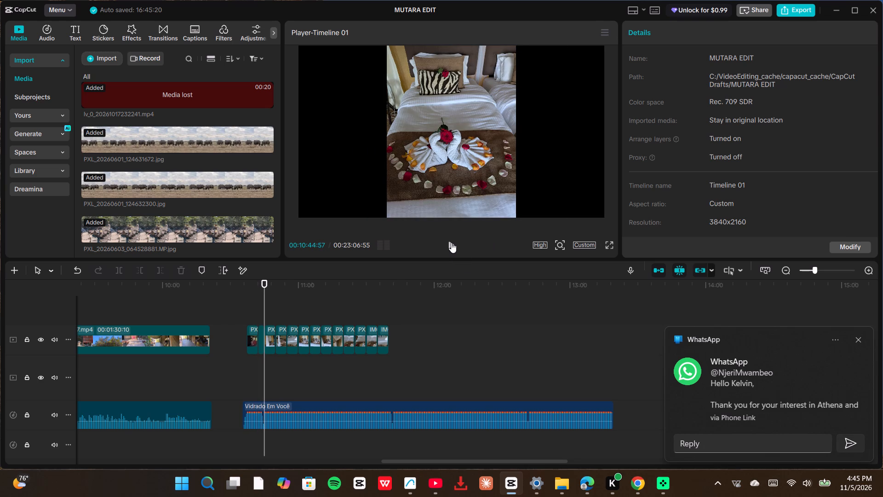
{"action": "left_click", "coordinate": [451, 243]}
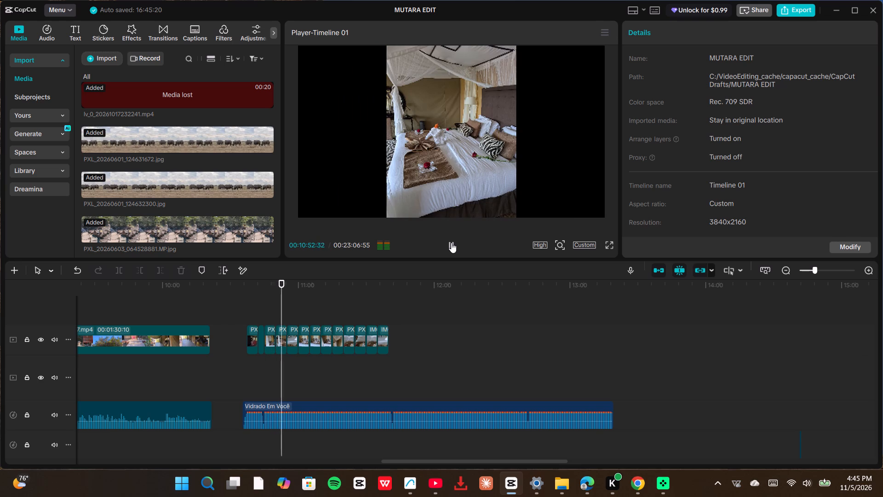
{"action": "left_click", "coordinate": [451, 243]}
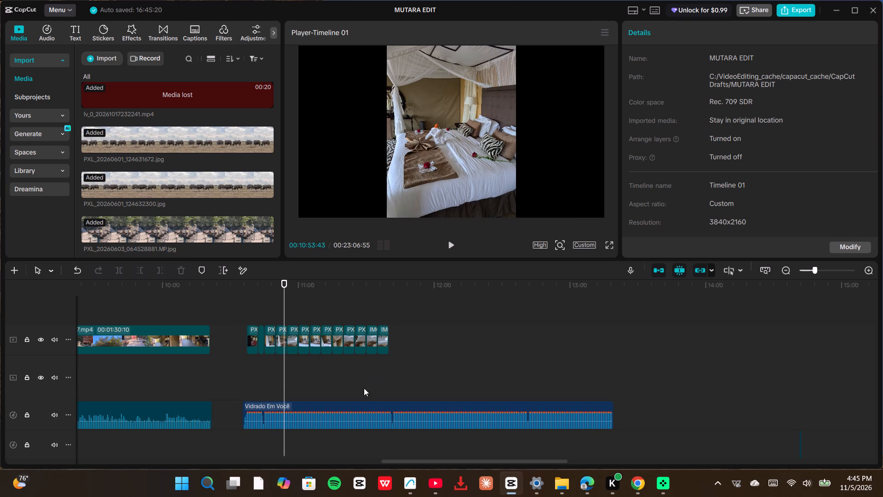
Set the timeline range to match the Vidrado Em Você clip, using Select by clip.
{"action": "left_click", "coordinate": [347, 405]}
{"action": "right_click", "coordinate": [347, 405]}
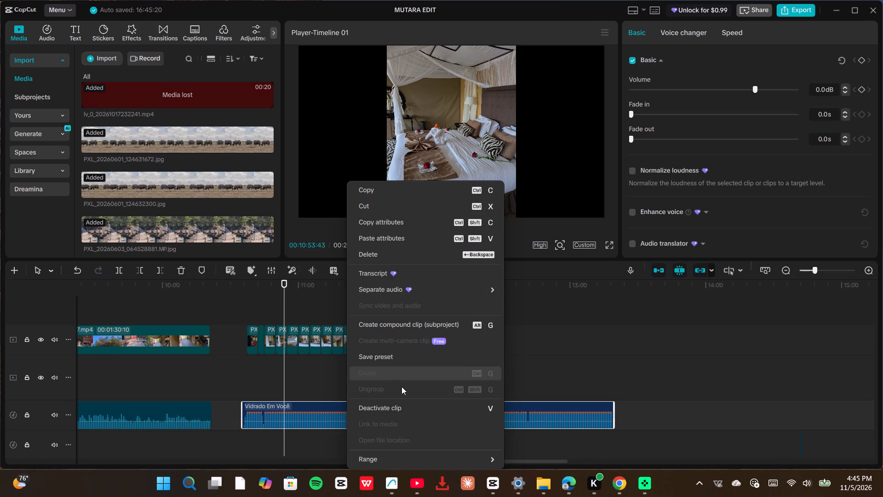
{"action": "scroll", "coordinate": [411, 312], "scroll_direction": "down", "scroll_amount": 1}
{"action": "scroll", "coordinate": [408, 368], "scroll_direction": "down", "scroll_amount": 2}
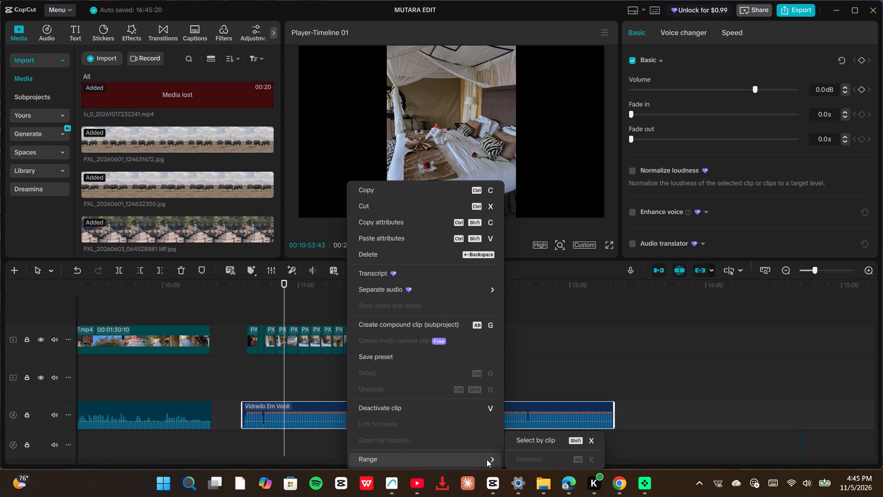
{"action": "left_click", "coordinate": [496, 458]}
{"action": "left_click", "coordinate": [494, 459]}
{"action": "left_click", "coordinate": [479, 458]}
{"action": "left_click", "coordinate": [562, 444]}
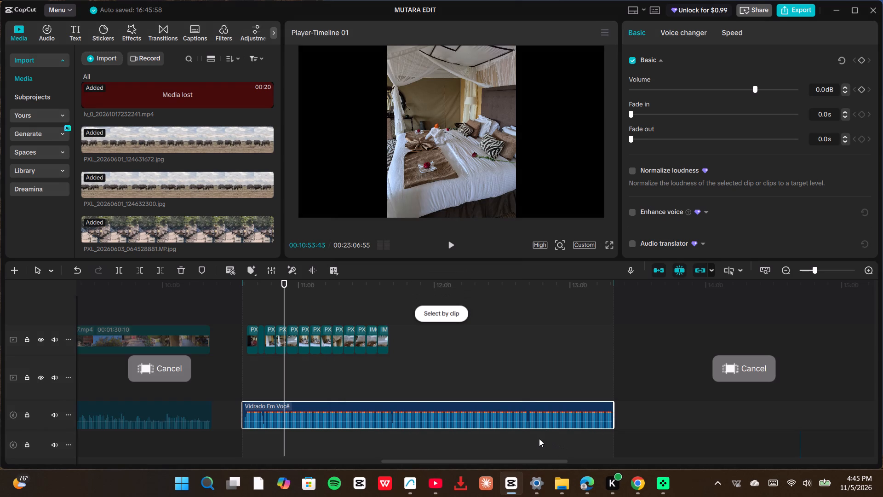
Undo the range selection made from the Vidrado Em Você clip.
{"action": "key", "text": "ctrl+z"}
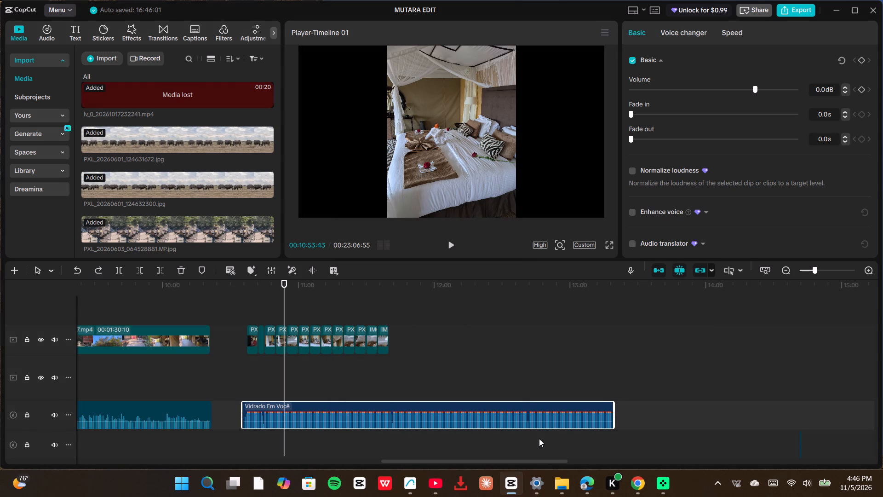
Look through the Vidrado Em Você clip's commands, Voice changer and Basic audio settings for a beat marker option.
{"action": "right_click", "coordinate": [319, 405]}
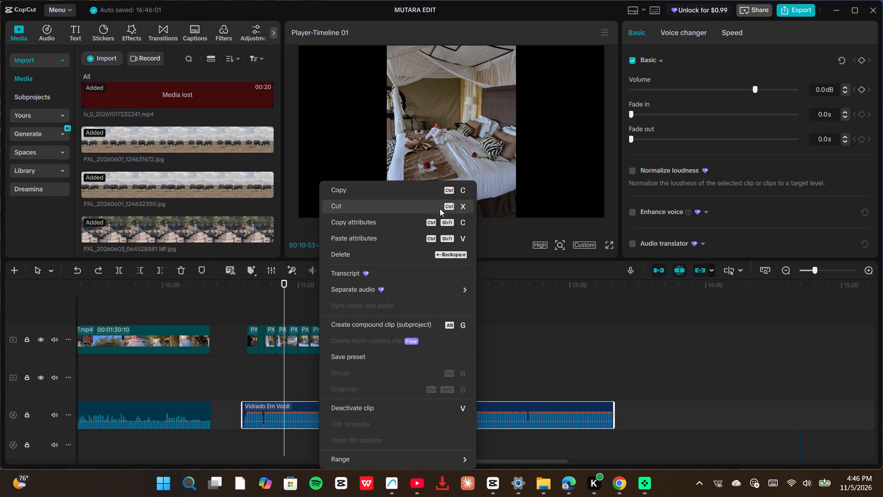
{"action": "scroll", "coordinate": [425, 388], "scroll_direction": "down", "scroll_amount": 3}
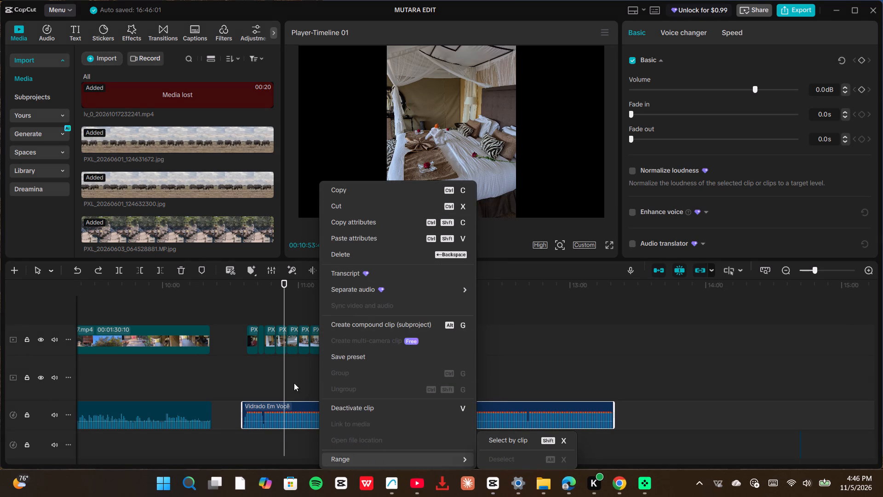
{"action": "key", "text": "Escape"}
{"action": "left_click", "coordinate": [649, 370]}
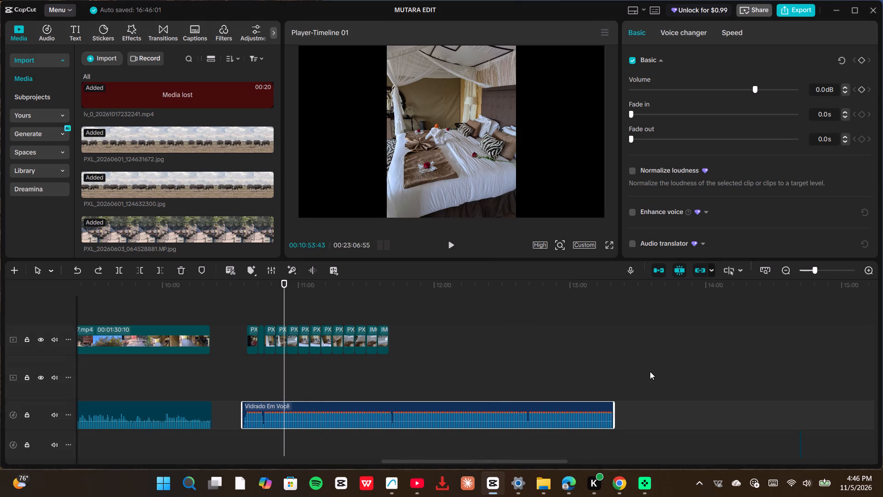
{"action": "left_click", "coordinate": [321, 408]}
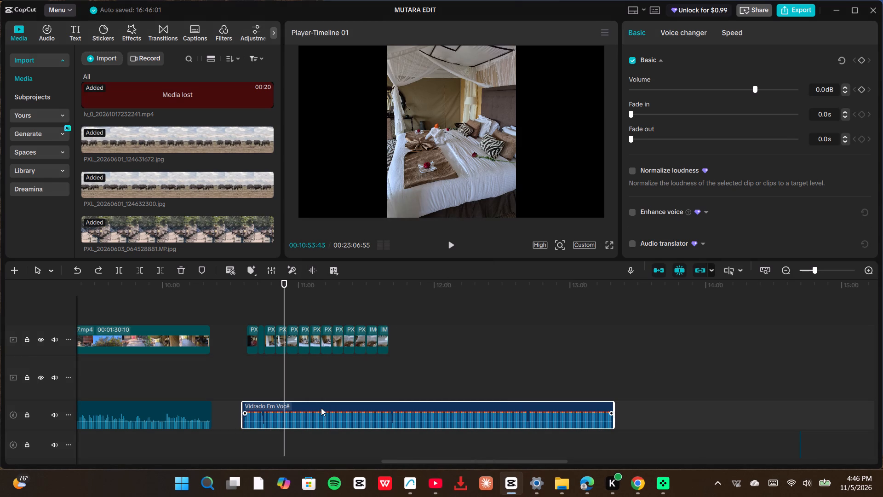
{"action": "left_click", "coordinate": [313, 342]}
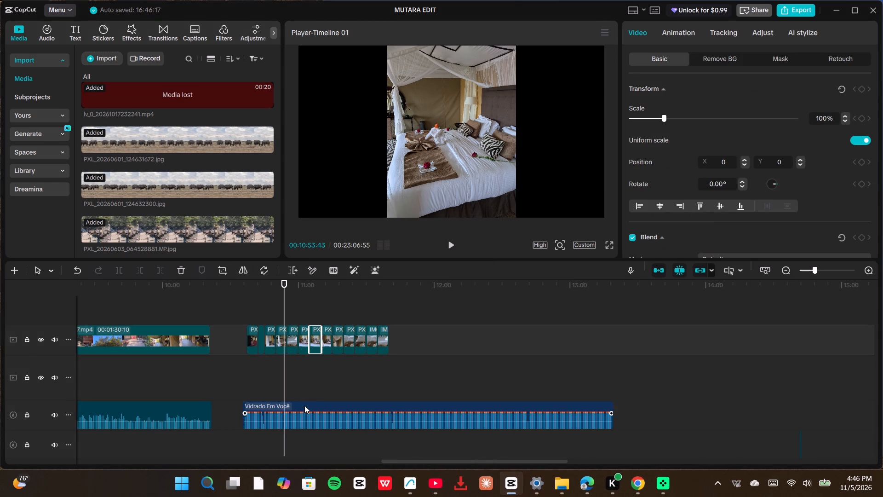
{"action": "left_click", "coordinate": [304, 405]}
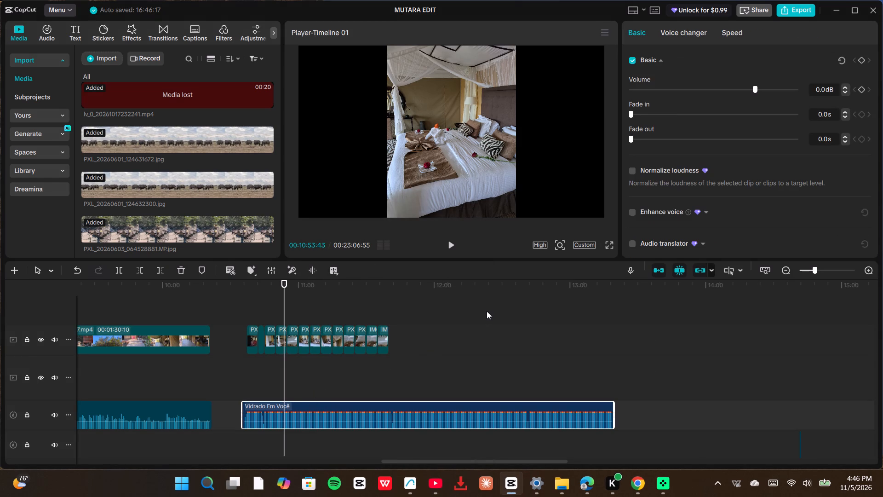
{"action": "left_click", "coordinate": [684, 34]}
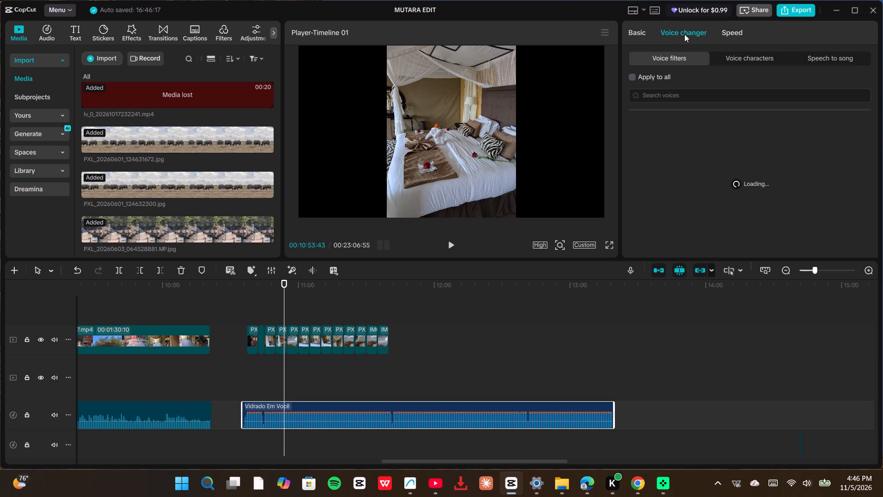
{"action": "left_click", "coordinate": [640, 37]}
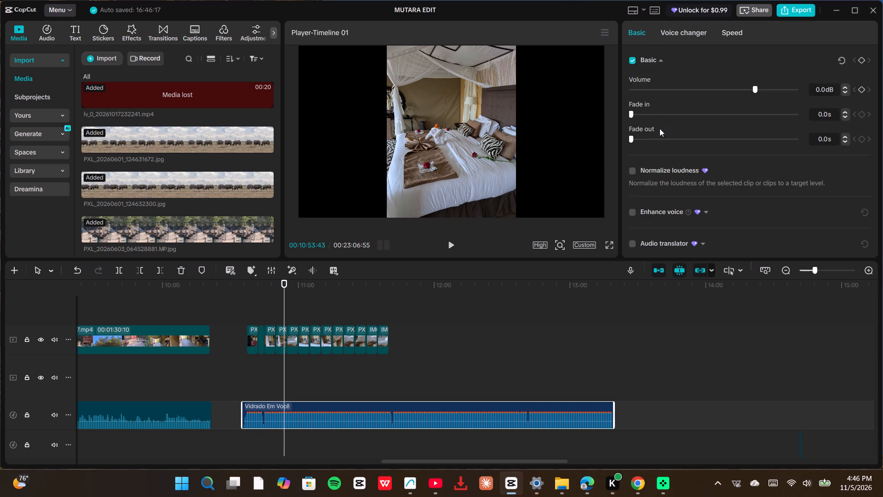
{"action": "scroll", "coordinate": [664, 155], "scroll_direction": "down", "scroll_amount": 7}
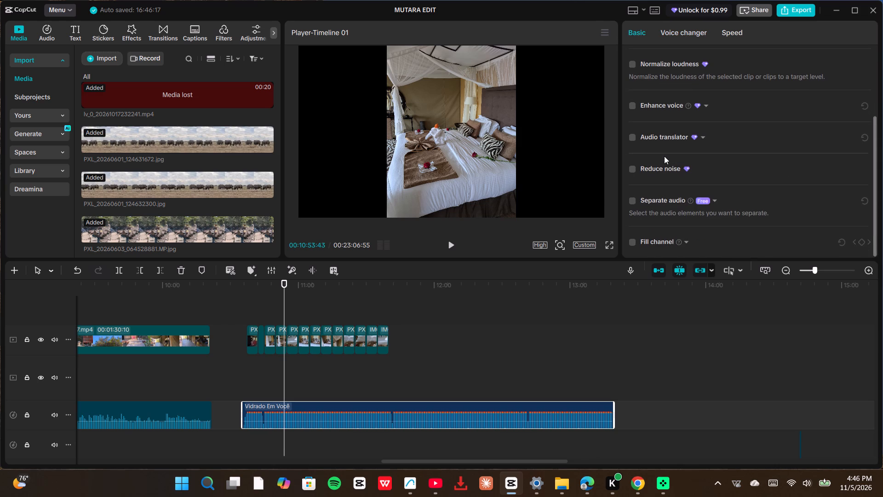
{"action": "scroll", "coordinate": [378, 306], "scroll_direction": "up", "scroll_amount": 1}
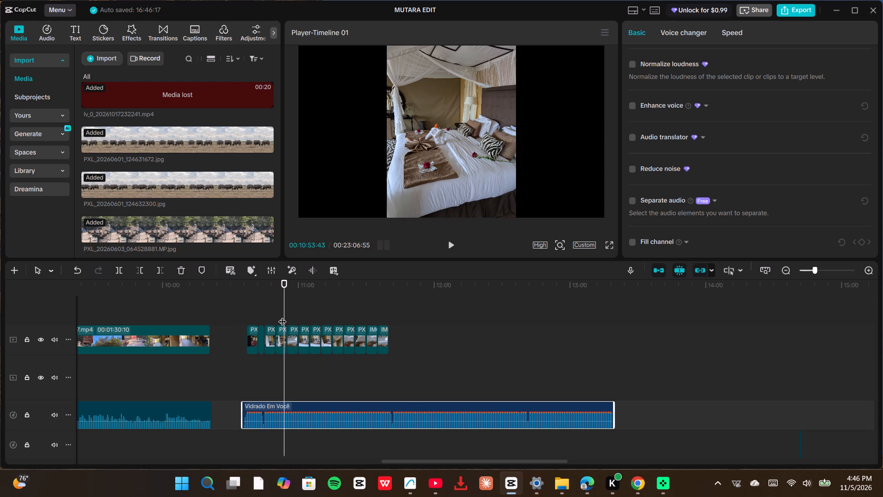
Play the bedroom photos from the start of Vidrado Em Você to about 00:10:46 and inspect the music waveform up close.
{"action": "left_click", "coordinate": [242, 383]}
{"action": "left_click", "coordinate": [450, 245]}
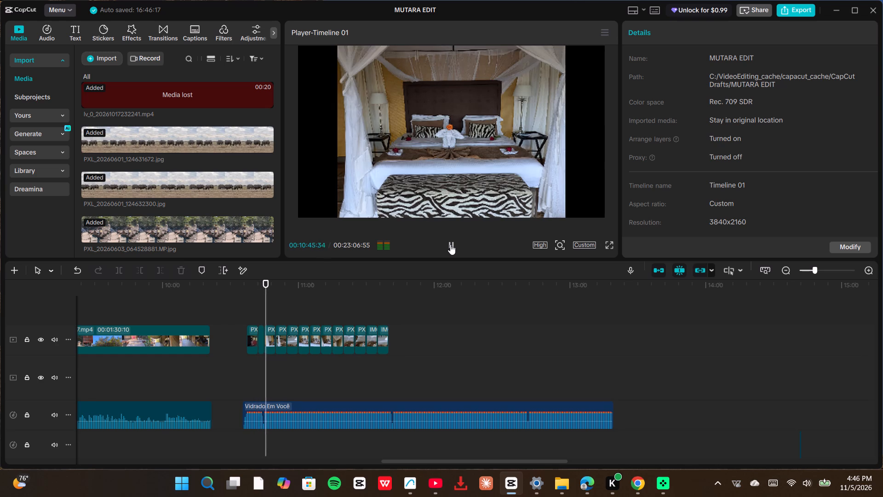
{"action": "left_click", "coordinate": [450, 244]}
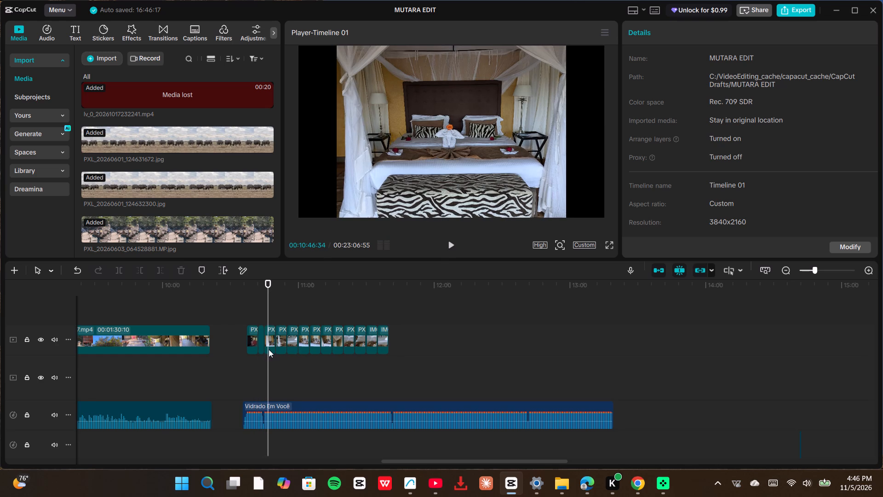
{"action": "scroll", "coordinate": [272, 350], "scroll_direction": "up", "scroll_amount": 19, "text": "ctrl"}
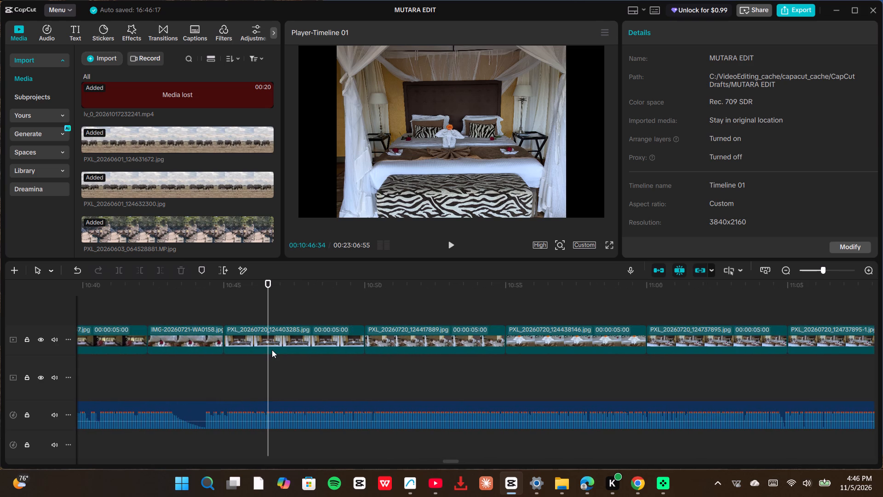
{"action": "scroll", "coordinate": [289, 407], "scroll_direction": "down", "scroll_amount": 1}
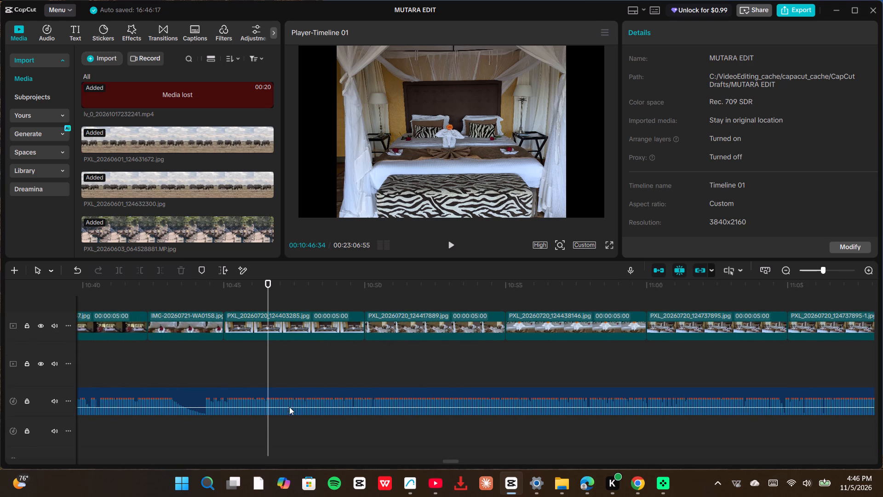
{"action": "scroll", "coordinate": [289, 407], "scroll_direction": "down", "scroll_amount": 1}
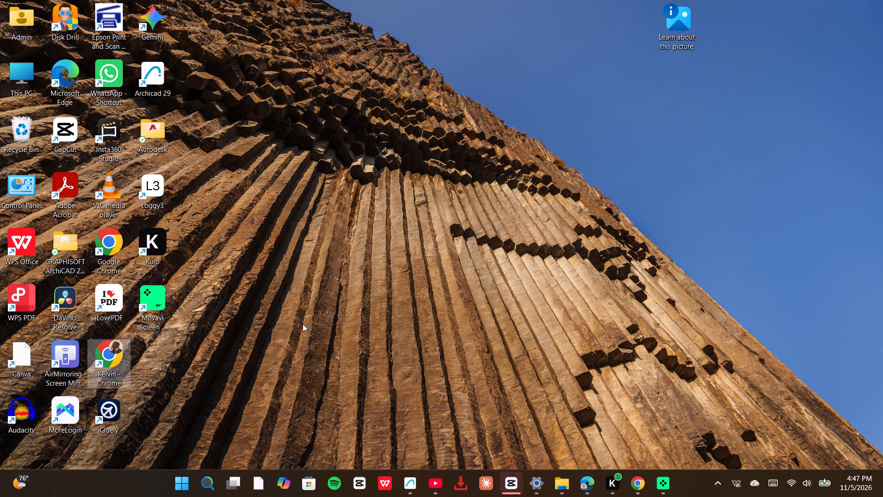
Switch to Chrome, search Google for "how to show beat markers in capcut" and read the overview's instructions.
{"action": "left_click", "coordinate": [638, 490]}
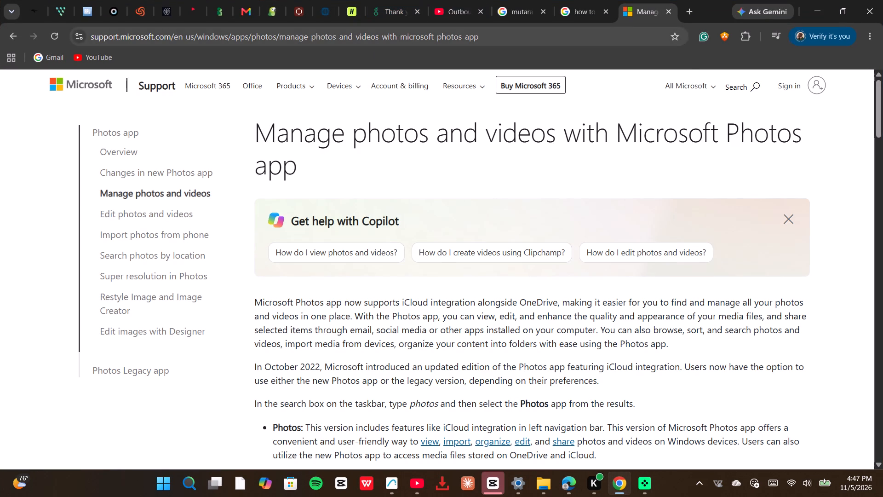
{"action": "left_click", "coordinate": [292, 36]}
{"action": "type", "text": "how to shoe"}
{"action": "key", "text": "BackSpace"}
{"action": "type", "text": "w beat markers"}
{"action": "key", "text": "space"}
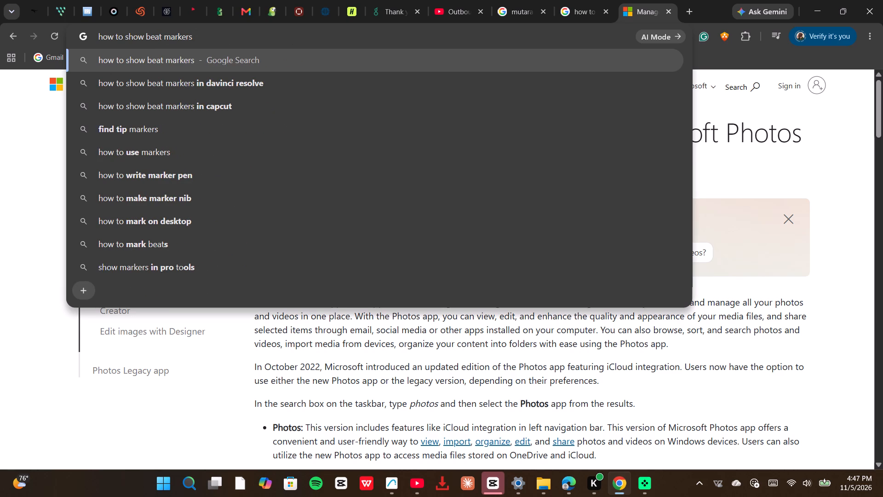
{"action": "left_click", "coordinate": [213, 101]}
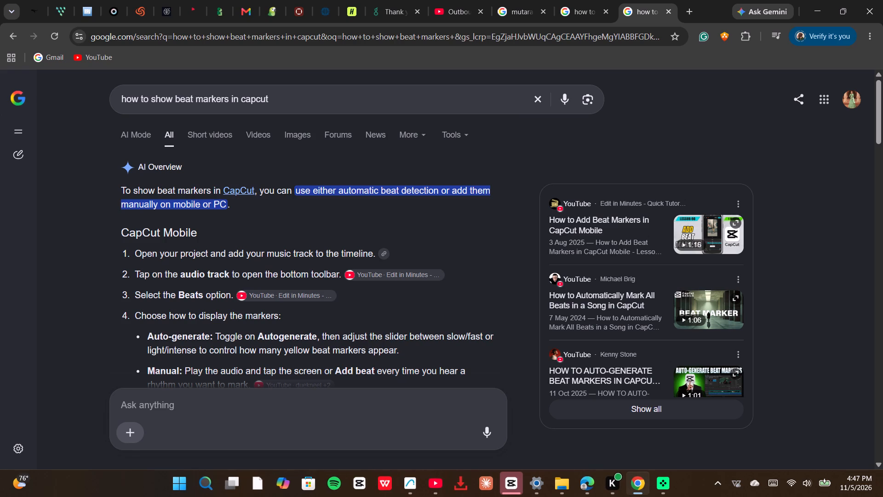
{"action": "scroll", "coordinate": [198, 298], "scroll_direction": "down", "scroll_amount": 2}
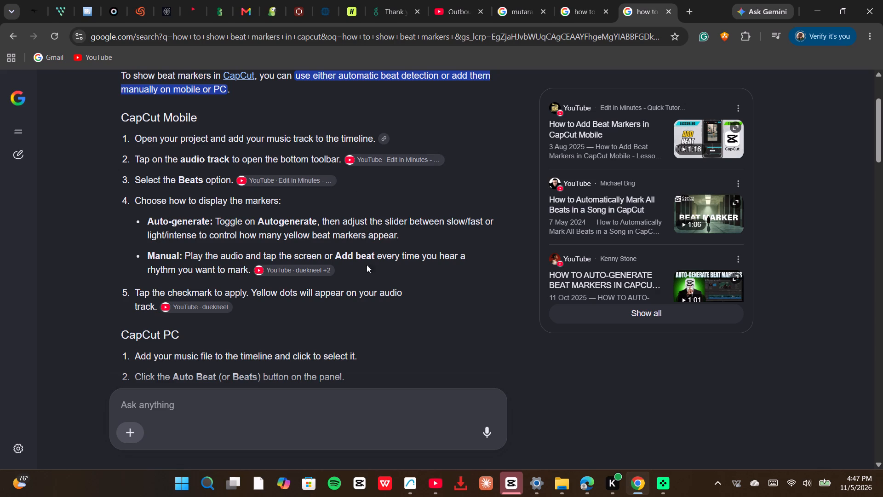
Return to CapCut and turn on Separate audio for the Vidrado Em Você clip.
{"action": "left_click", "coordinate": [508, 483]}
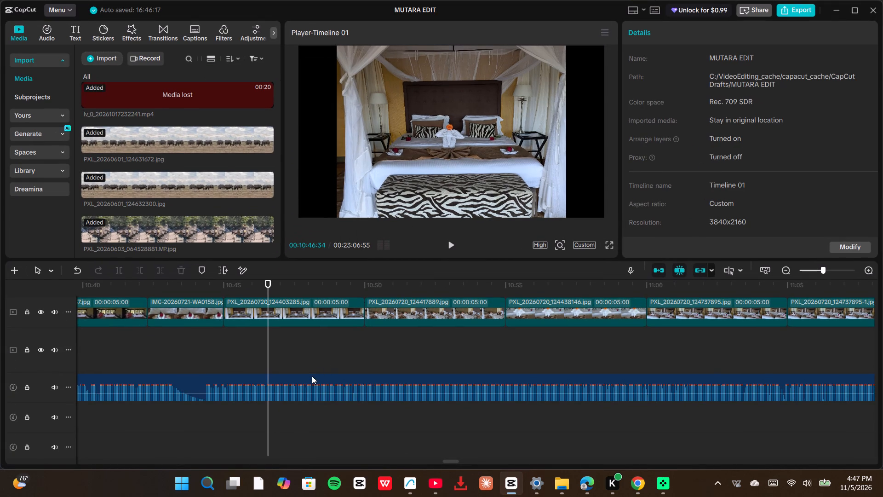
{"action": "scroll", "coordinate": [308, 374], "scroll_direction": "up", "scroll_amount": 5, "text": "ctrl"}
{"action": "scroll", "coordinate": [308, 369], "scroll_direction": "down", "scroll_amount": 7, "text": "ctrl"}
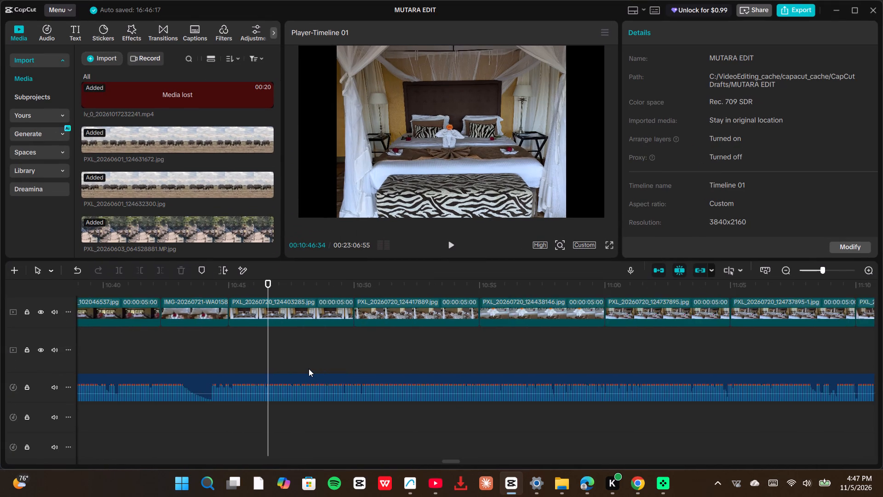
{"action": "scroll", "coordinate": [309, 369], "scroll_direction": "down", "scroll_amount": 10, "text": "ctrl"}
{"action": "right_click", "coordinate": [310, 367], "text": "ctrl"}
{"action": "left_click", "coordinate": [295, 380]}
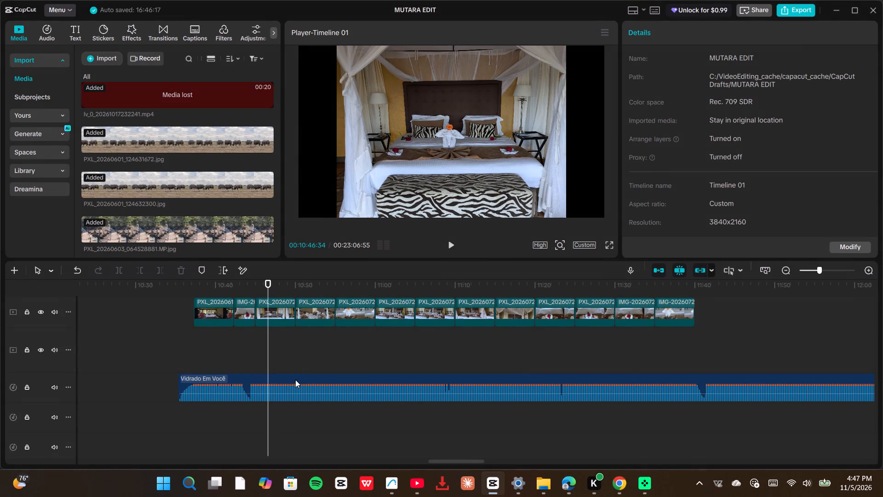
{"action": "left_click", "coordinate": [303, 376]}
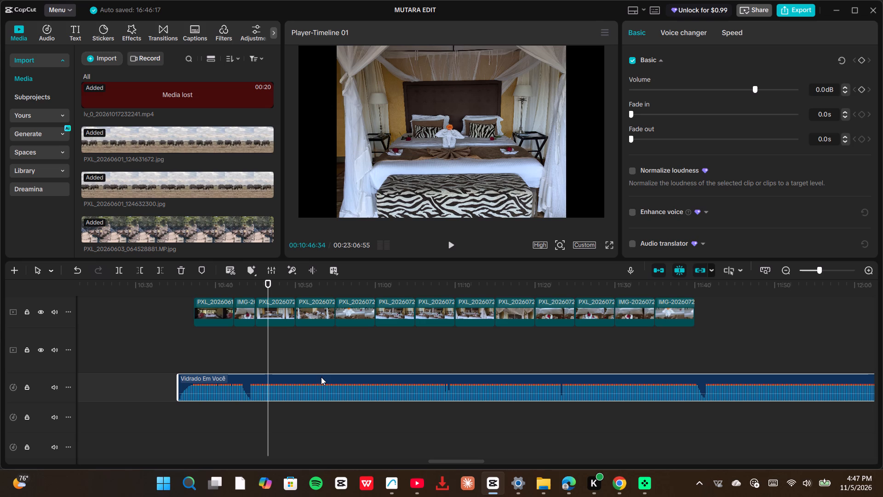
{"action": "scroll", "coordinate": [695, 201], "scroll_direction": "down", "scroll_amount": 3}
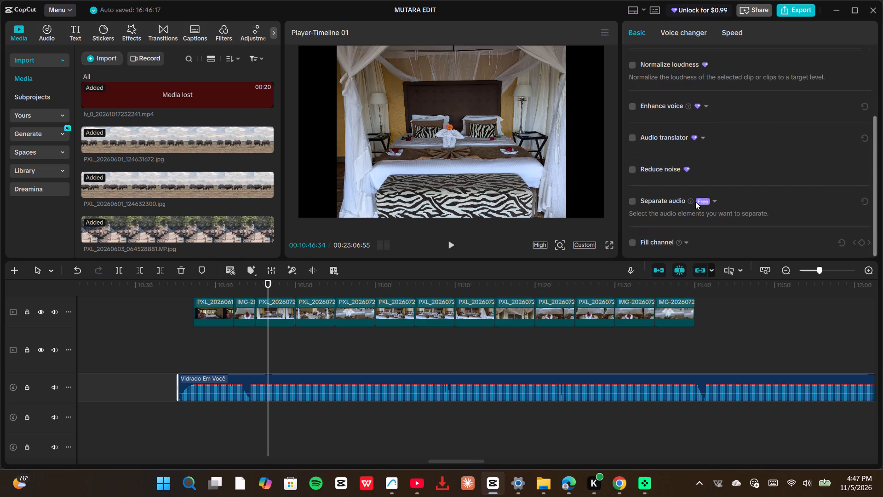
{"action": "scroll", "coordinate": [695, 202], "scroll_direction": "down", "scroll_amount": 2}
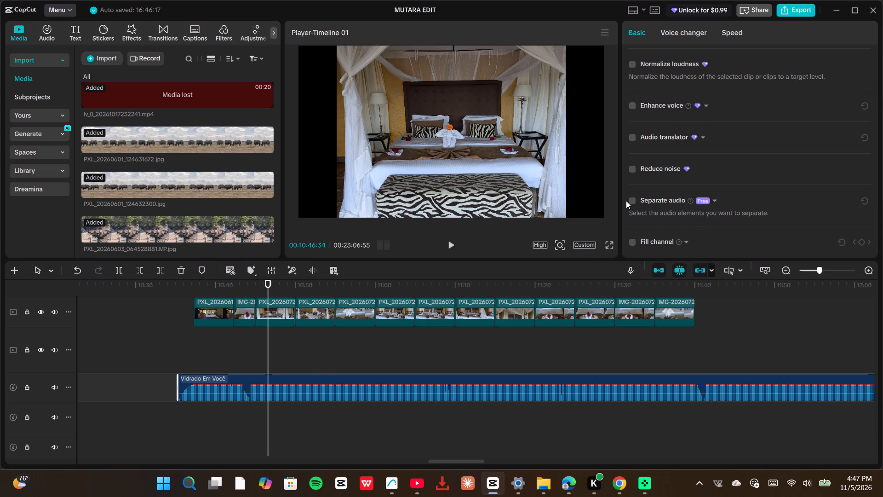
{"action": "left_click", "coordinate": [633, 198]}
{"action": "scroll", "coordinate": [718, 212], "scroll_direction": "down", "scroll_amount": 2}
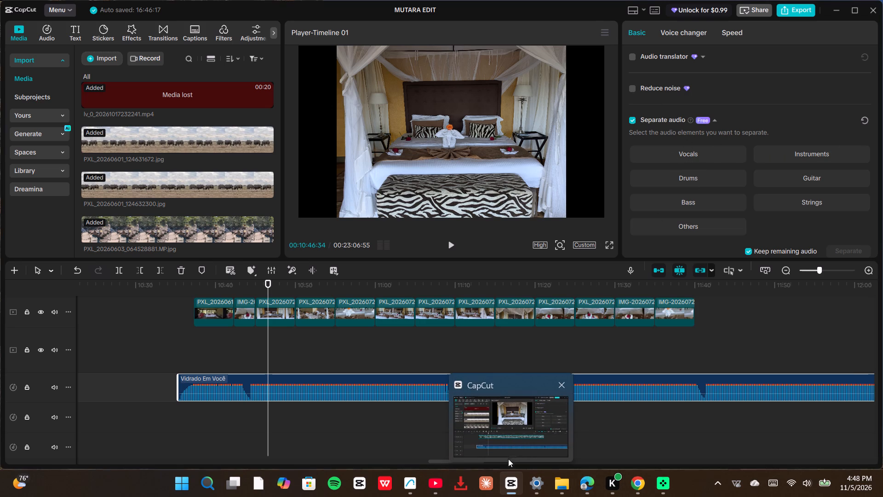
Switch to Chrome and read the CapCut PC instructions for showing beat markers.
{"action": "left_click", "coordinate": [636, 433]}
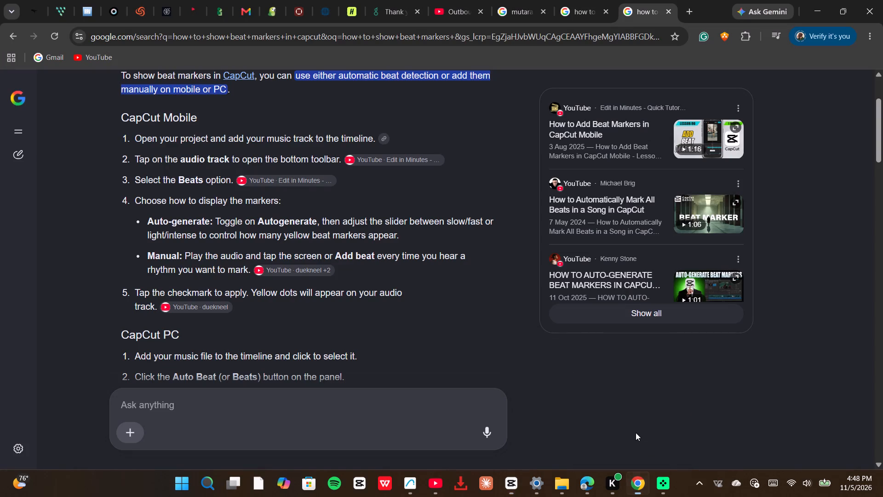
{"action": "scroll", "coordinate": [198, 355], "scroll_direction": "down", "scroll_amount": 2}
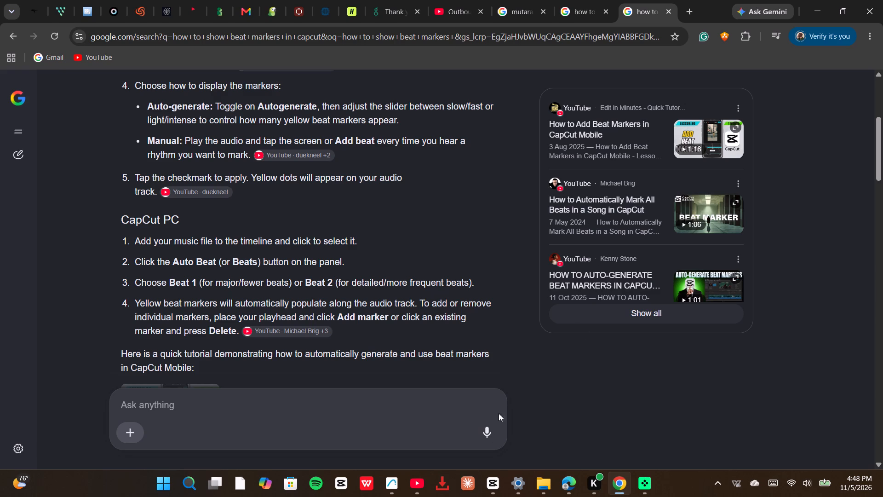
Return to CapCut and examine the music tracks around Vidrado Em Você and the clip's remaining Basic audio settings.
{"action": "left_click", "coordinate": [507, 481]}
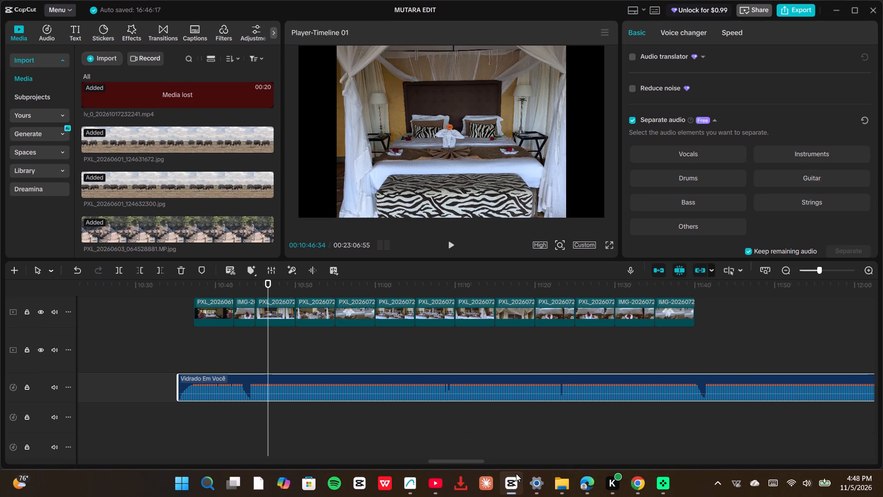
{"action": "scroll", "coordinate": [528, 402], "scroll_direction": "down", "scroll_amount": 2}
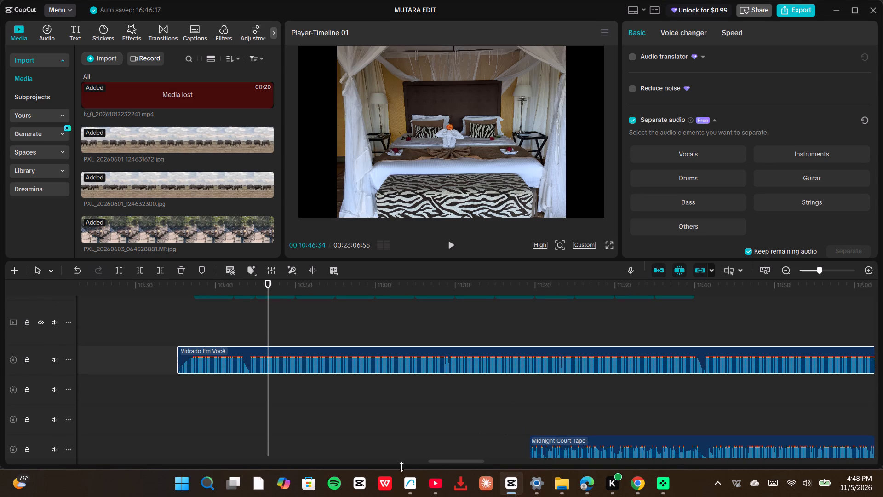
{"action": "left_click", "coordinate": [451, 462]}
{"action": "left_click_drag", "start_coordinate": [452, 460], "coordinate": [367, 454]}
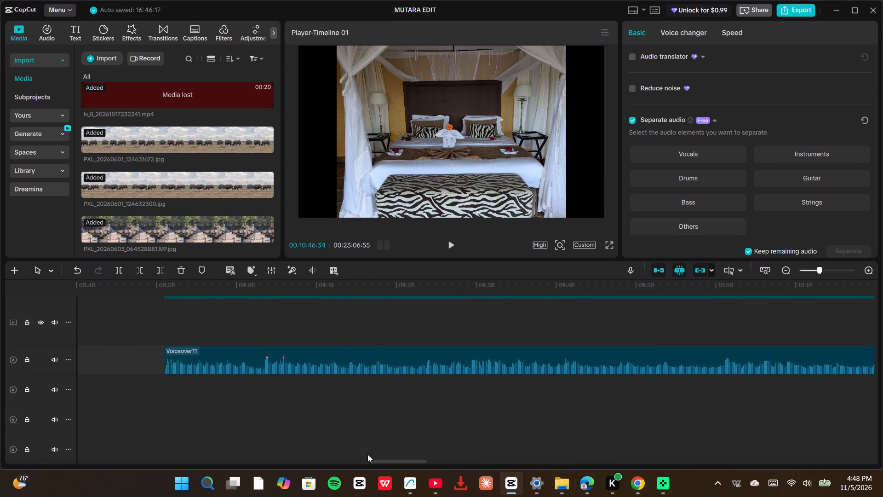
{"action": "left_click_drag", "start_coordinate": [367, 454], "coordinate": [465, 457]}
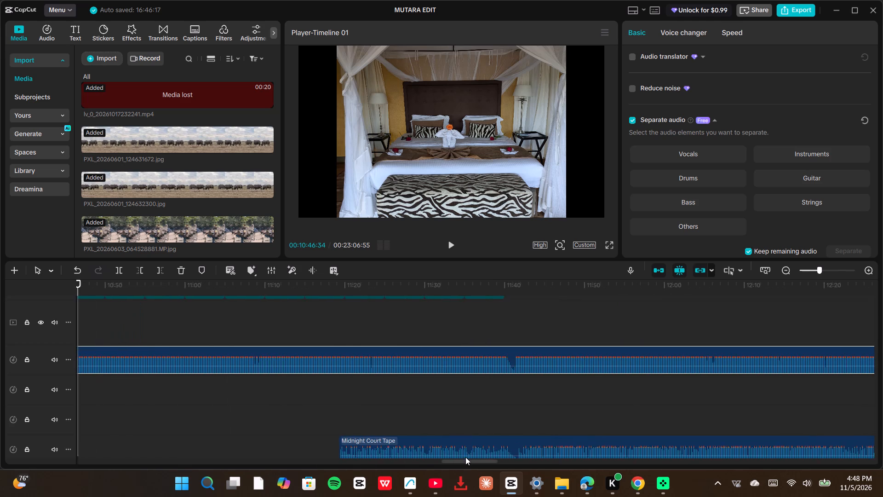
{"action": "left_click_drag", "start_coordinate": [465, 457], "coordinate": [450, 455]}
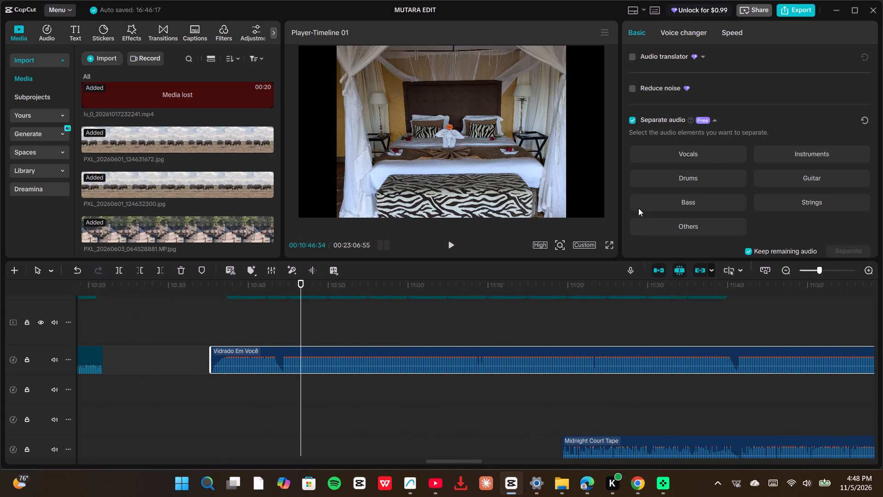
{"action": "scroll", "coordinate": [737, 207], "scroll_direction": "down", "scroll_amount": 3}
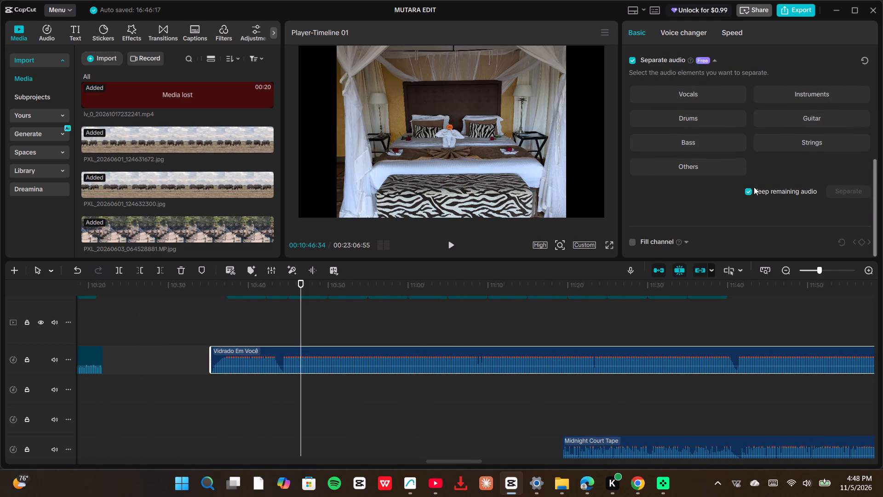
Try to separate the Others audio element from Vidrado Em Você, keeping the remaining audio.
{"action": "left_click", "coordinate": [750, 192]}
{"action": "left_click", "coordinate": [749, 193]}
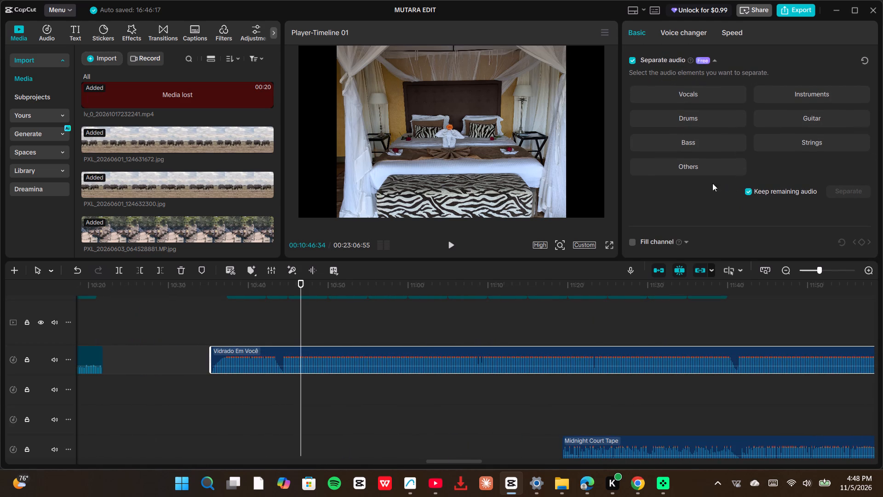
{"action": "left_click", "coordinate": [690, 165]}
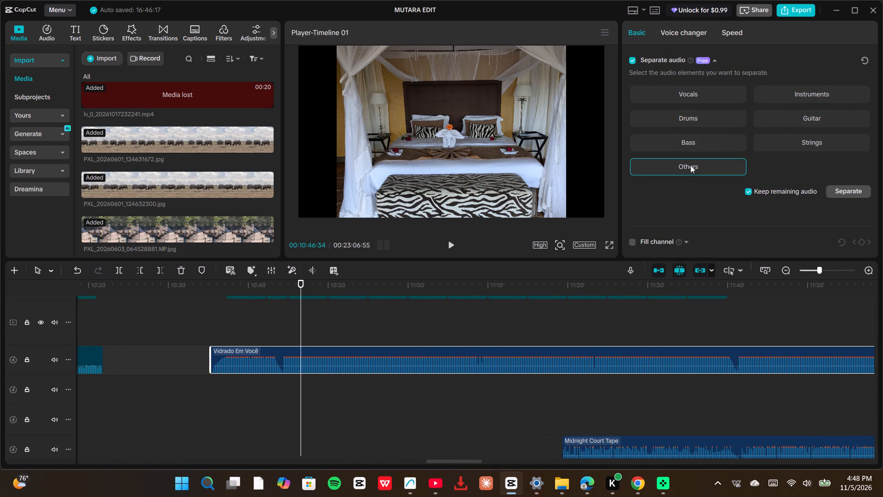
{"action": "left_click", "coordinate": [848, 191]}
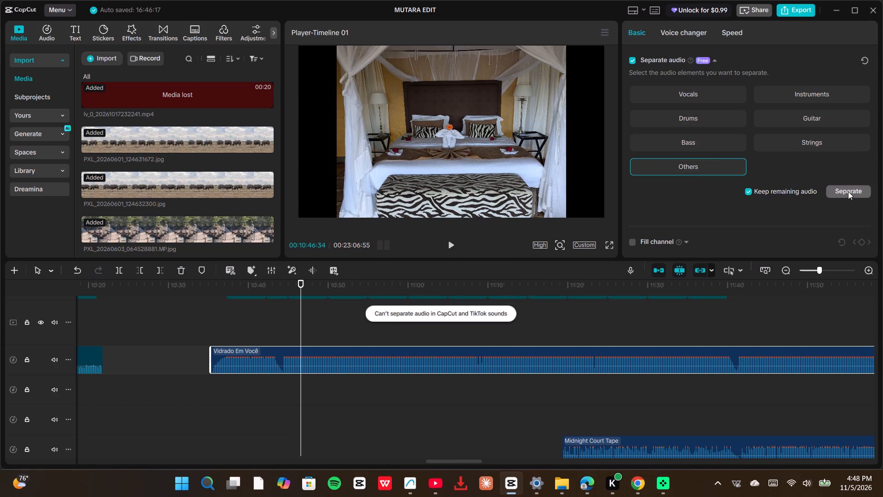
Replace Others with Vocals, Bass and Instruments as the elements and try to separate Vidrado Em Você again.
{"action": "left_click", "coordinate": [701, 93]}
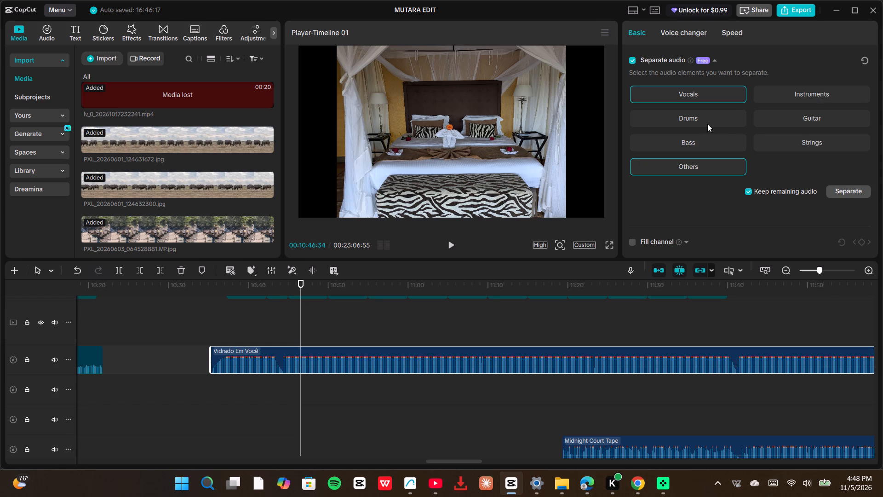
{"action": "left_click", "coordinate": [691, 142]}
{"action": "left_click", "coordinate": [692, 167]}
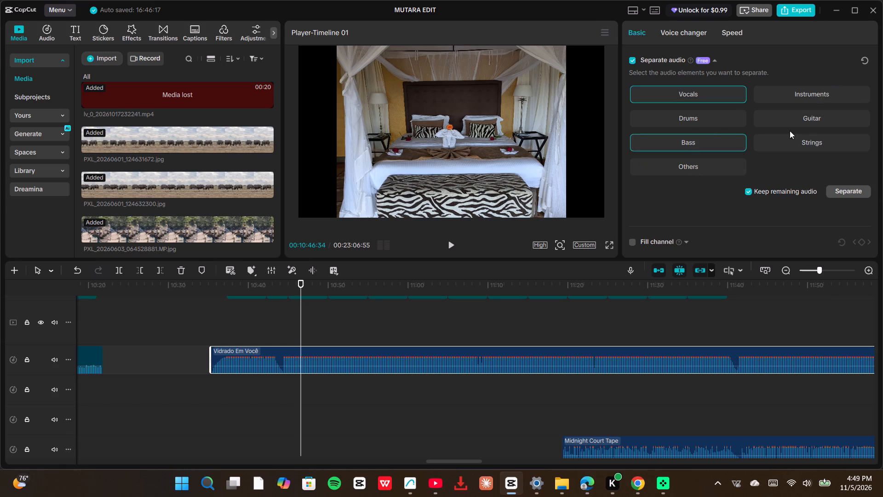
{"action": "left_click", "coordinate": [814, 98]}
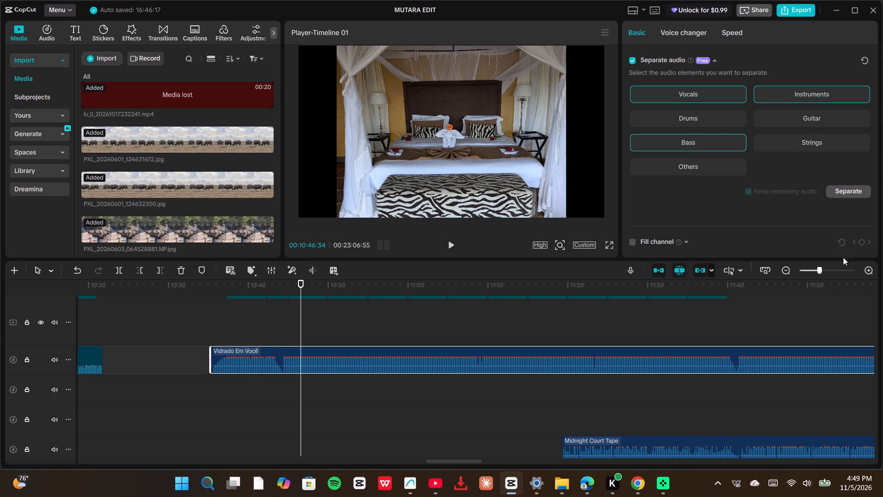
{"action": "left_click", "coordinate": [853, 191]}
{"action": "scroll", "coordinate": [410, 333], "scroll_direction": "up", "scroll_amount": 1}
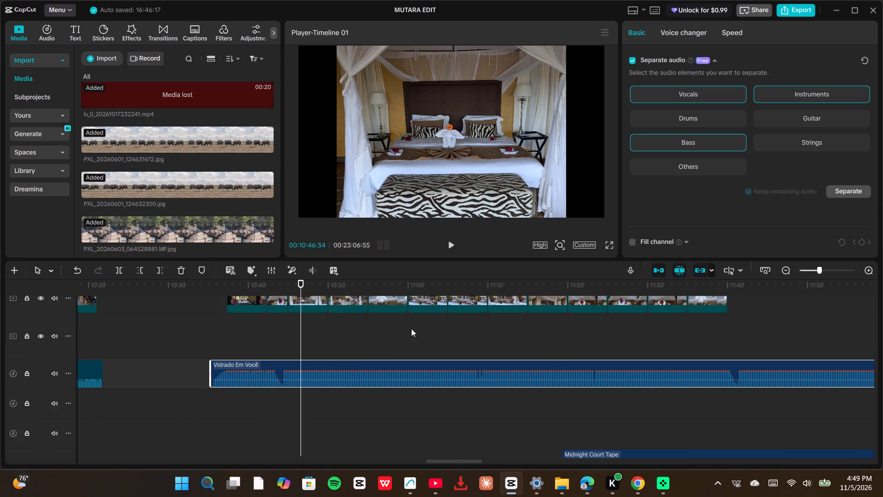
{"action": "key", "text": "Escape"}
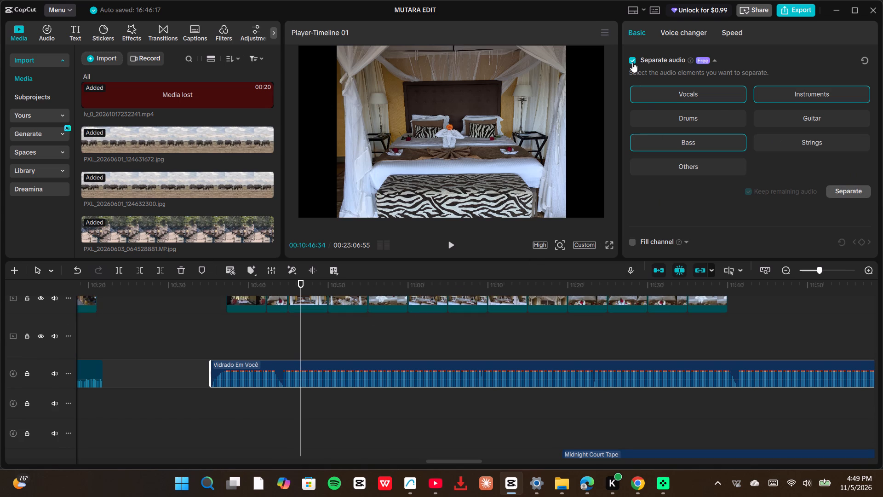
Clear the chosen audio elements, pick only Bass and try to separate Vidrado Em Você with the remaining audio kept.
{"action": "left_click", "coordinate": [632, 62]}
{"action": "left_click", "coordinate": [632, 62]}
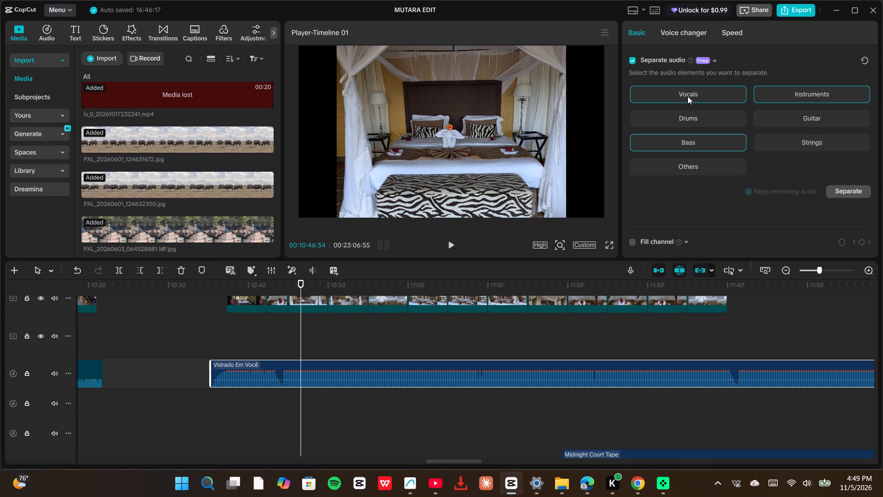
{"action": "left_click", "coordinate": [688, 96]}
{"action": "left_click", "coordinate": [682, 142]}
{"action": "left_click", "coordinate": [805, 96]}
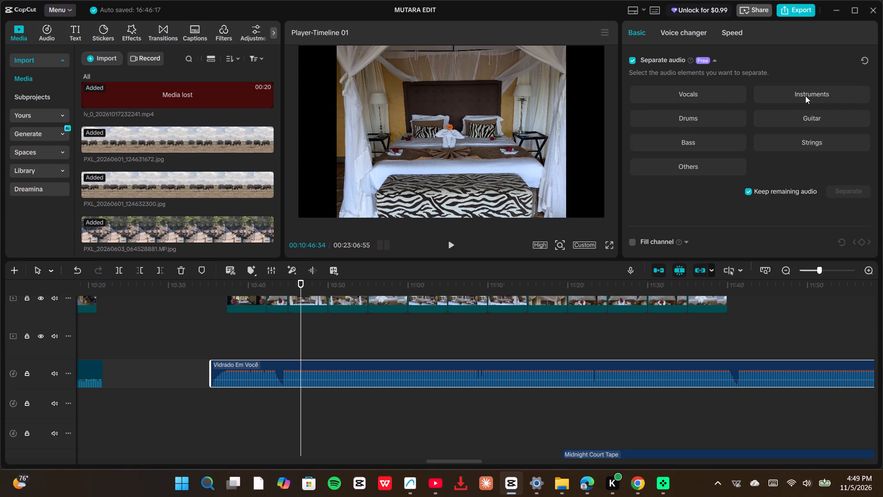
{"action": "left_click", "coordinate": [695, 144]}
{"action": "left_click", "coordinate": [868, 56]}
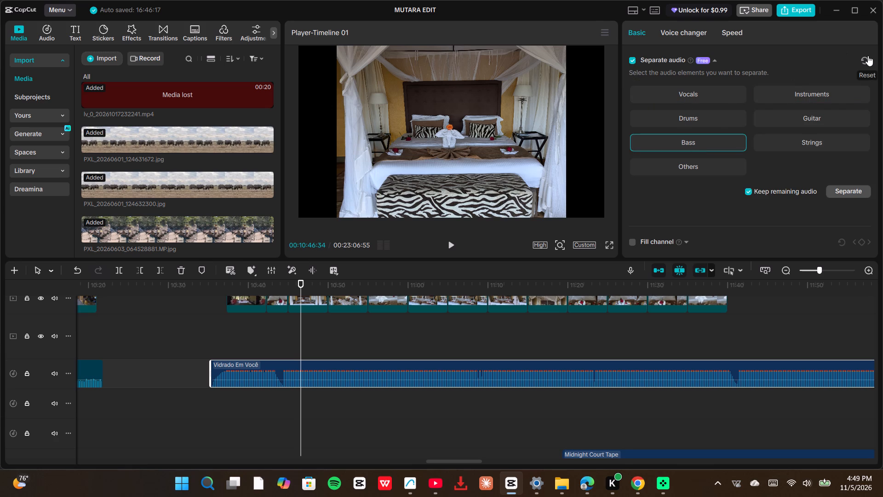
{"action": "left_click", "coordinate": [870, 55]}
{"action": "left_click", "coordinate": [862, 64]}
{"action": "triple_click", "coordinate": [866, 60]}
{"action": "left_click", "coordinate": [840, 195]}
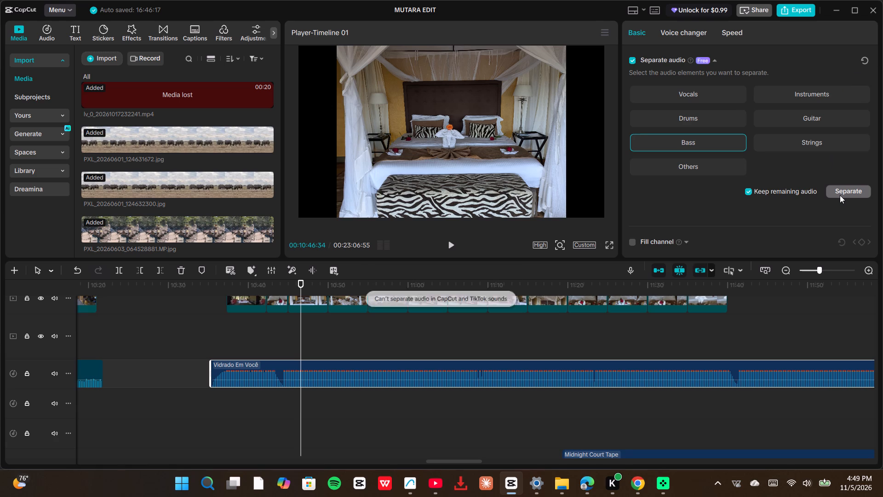
Play short stretches of the bedroom photos with the music, from about 10:46 and from about 11:20.
{"action": "left_click", "coordinate": [453, 243]}
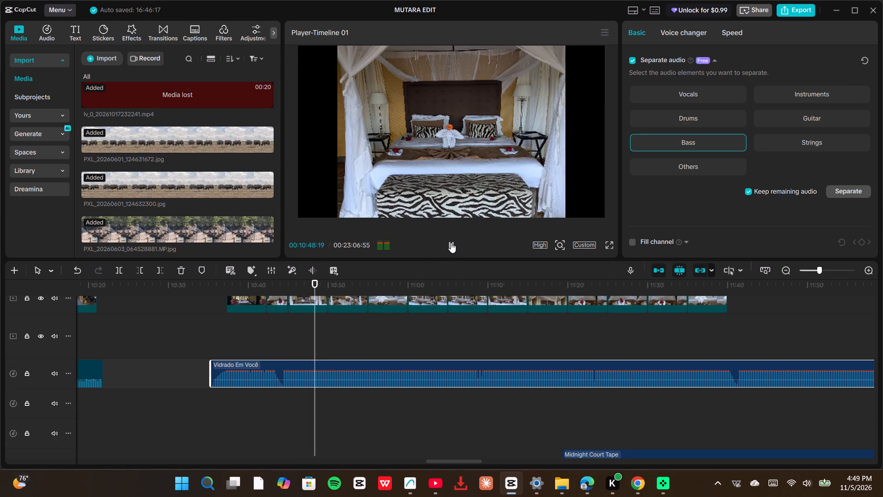
{"action": "left_click", "coordinate": [451, 243]}
{"action": "scroll", "coordinate": [520, 305], "scroll_direction": "down", "scroll_amount": 4}
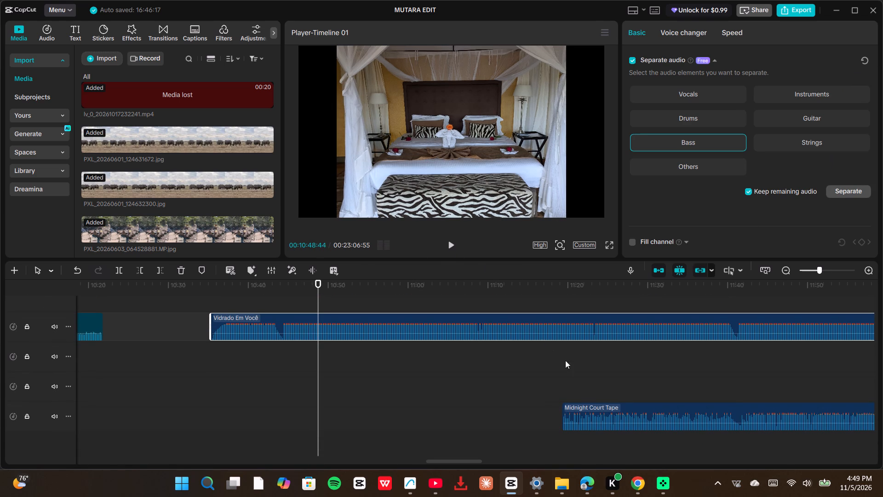
{"action": "left_click", "coordinate": [574, 383]}
{"action": "left_click", "coordinate": [451, 242]}
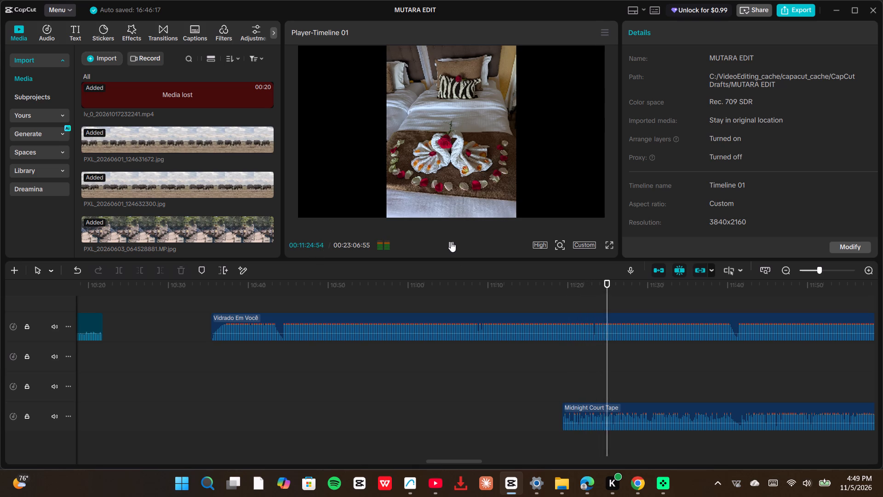
{"action": "left_click", "coordinate": [451, 242]}
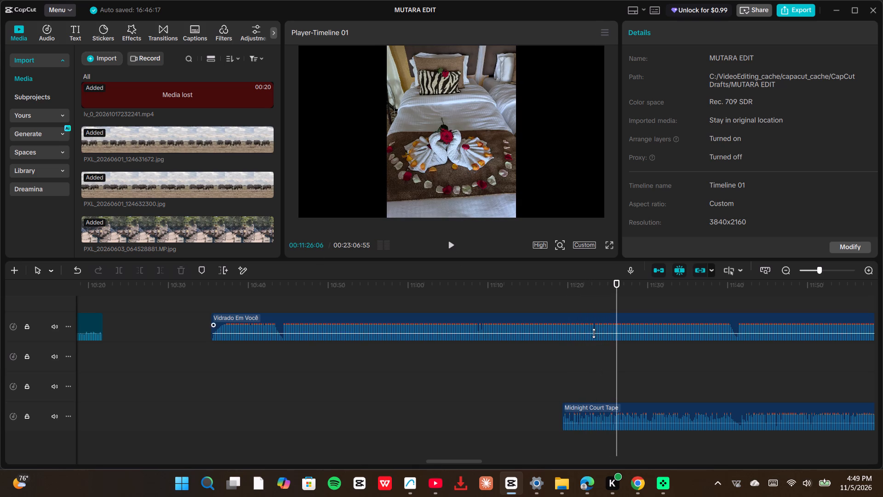
Move Vidrado Em Você on its track so it starts with the second bedroom photo, at about 10:42.
{"action": "scroll", "coordinate": [657, 310], "scroll_direction": "up", "scroll_amount": 2}
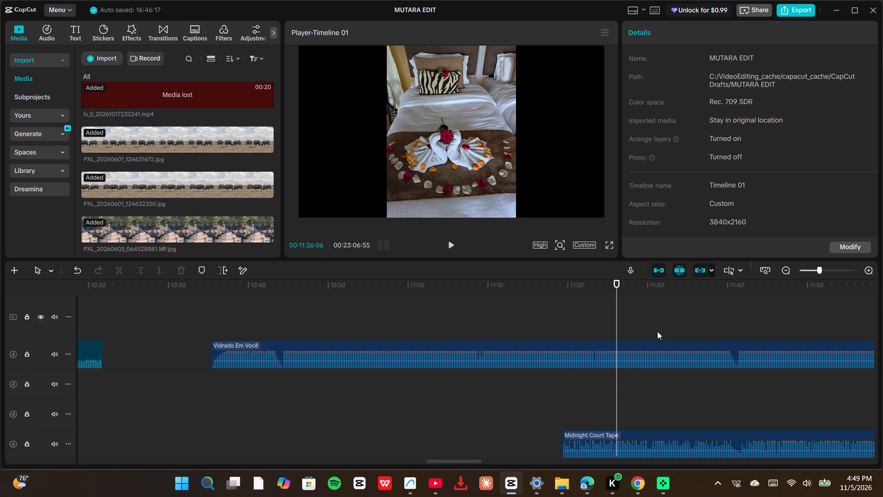
{"action": "scroll", "coordinate": [657, 331], "scroll_direction": "up", "scroll_amount": 2}
{"action": "left_click_drag", "start_coordinate": [683, 373], "coordinate": [648, 369]}
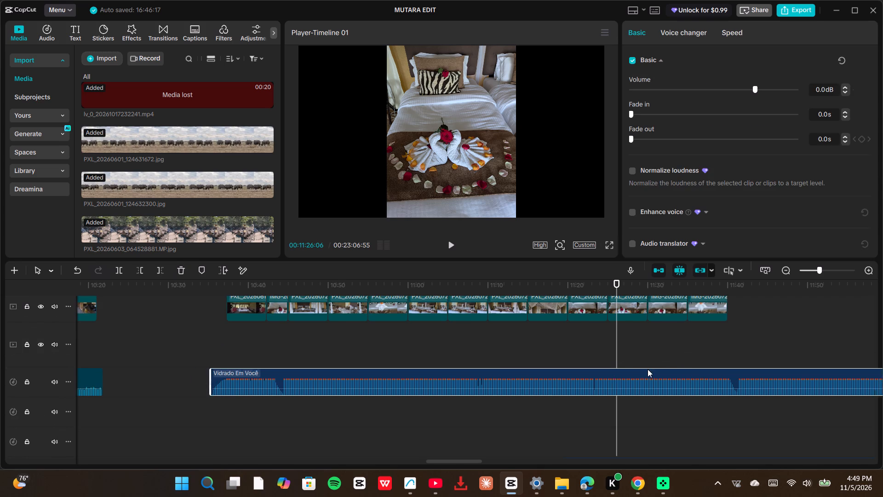
{"action": "left_click_drag", "start_coordinate": [648, 369], "coordinate": [537, 372]}
{"action": "scroll", "coordinate": [530, 376], "scroll_direction": "down", "scroll_amount": 11, "text": "ctrl"}
{"action": "left_click_drag", "start_coordinate": [651, 399], "coordinate": [696, 347]}
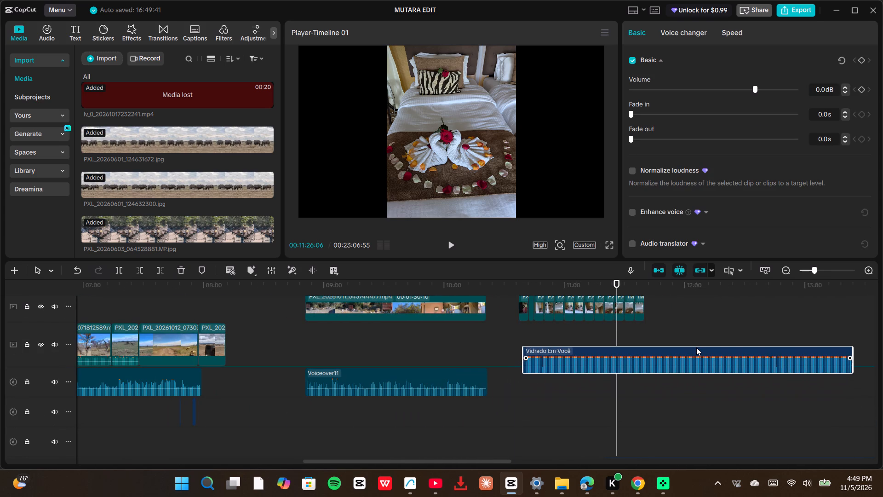
{"action": "left_click_drag", "start_coordinate": [696, 347], "coordinate": [700, 368]}
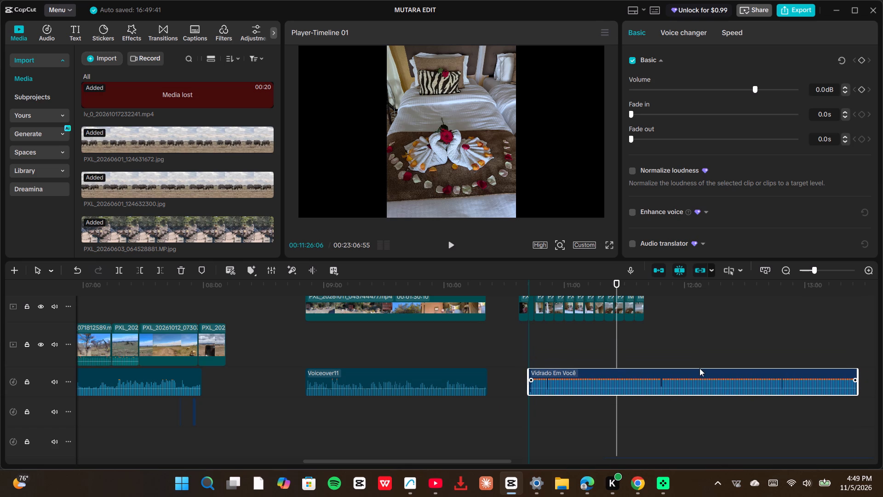
{"action": "left_click_drag", "start_coordinate": [700, 368], "coordinate": [700, 370]}
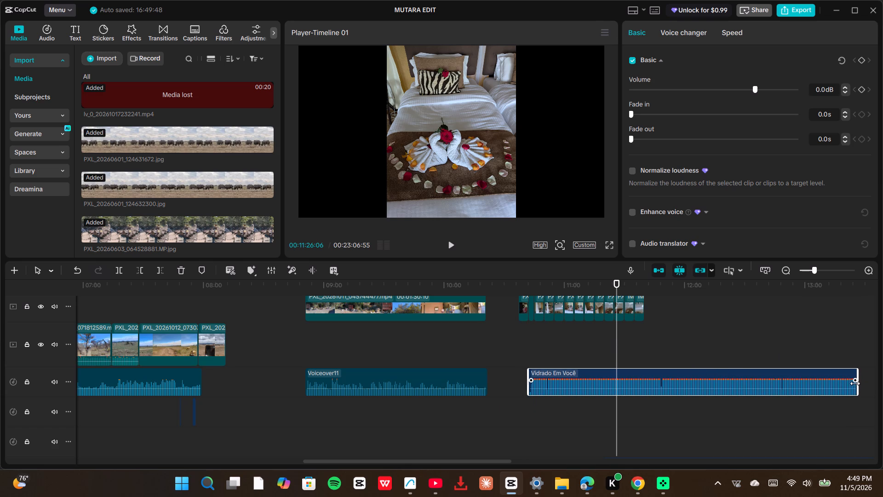
Trim the end of Vidrado Em Você to the end of the last bedroom photo.
{"action": "left_click_drag", "start_coordinate": [857, 384], "coordinate": [650, 376]}
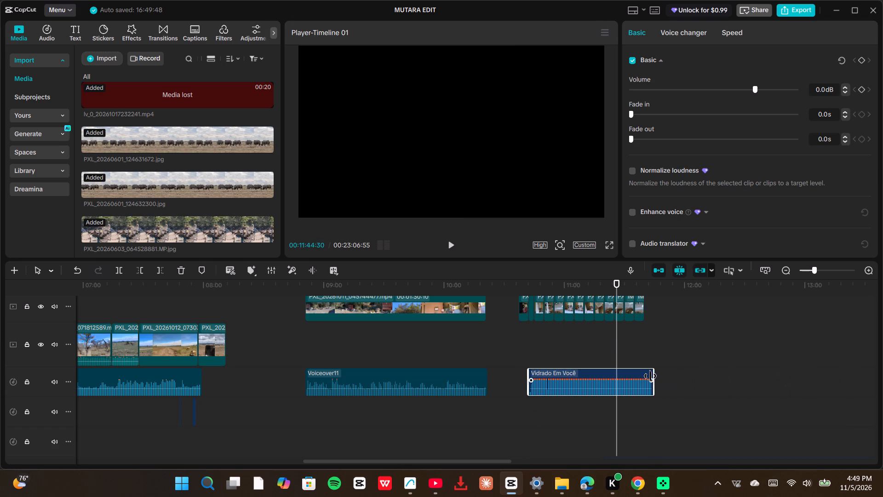
{"action": "left_click_drag", "start_coordinate": [650, 376], "coordinate": [643, 378]}
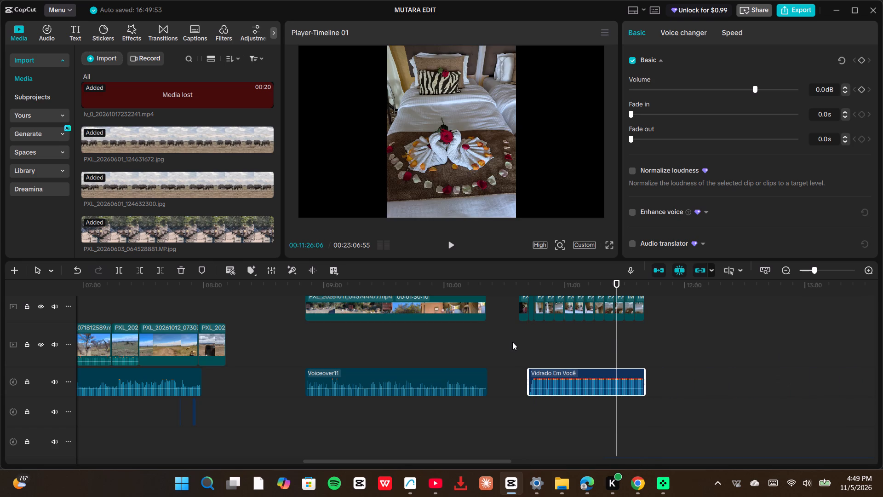
Play the bedroom photo sequence from its first photo to about 10:54 to check the music's entry.
{"action": "left_click", "coordinate": [520, 336]}
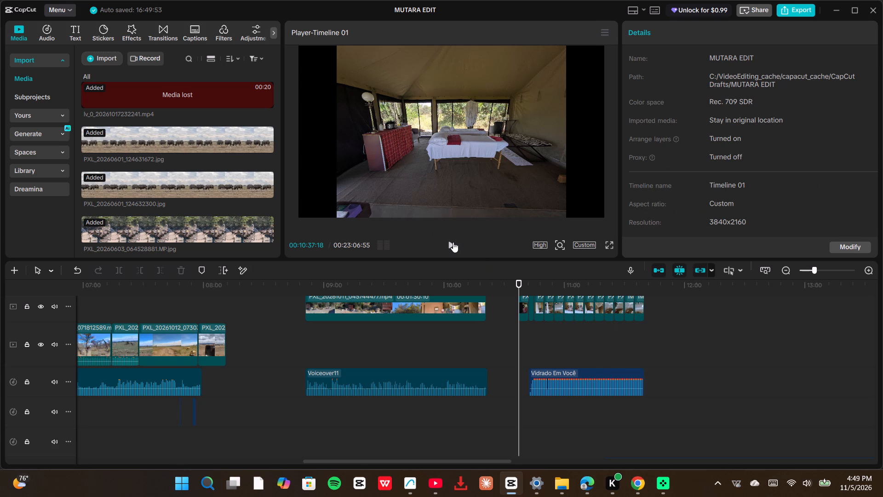
{"action": "left_click", "coordinate": [454, 242]}
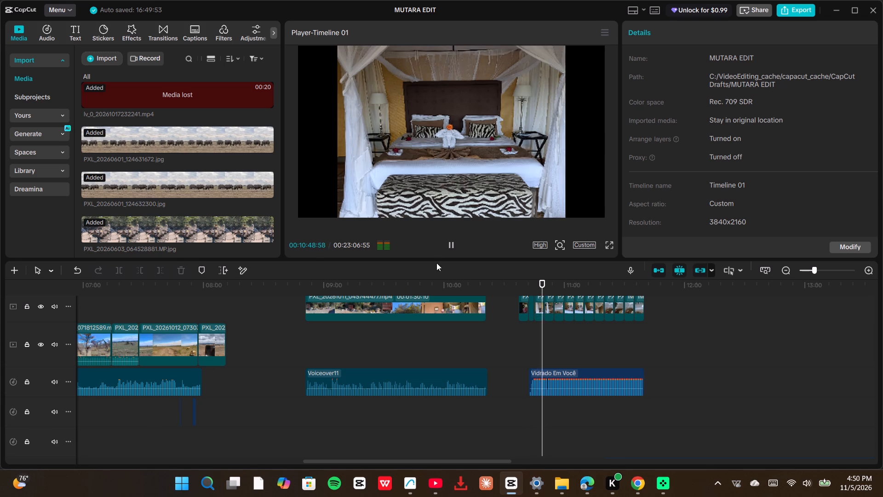
{"action": "left_click", "coordinate": [453, 245]}
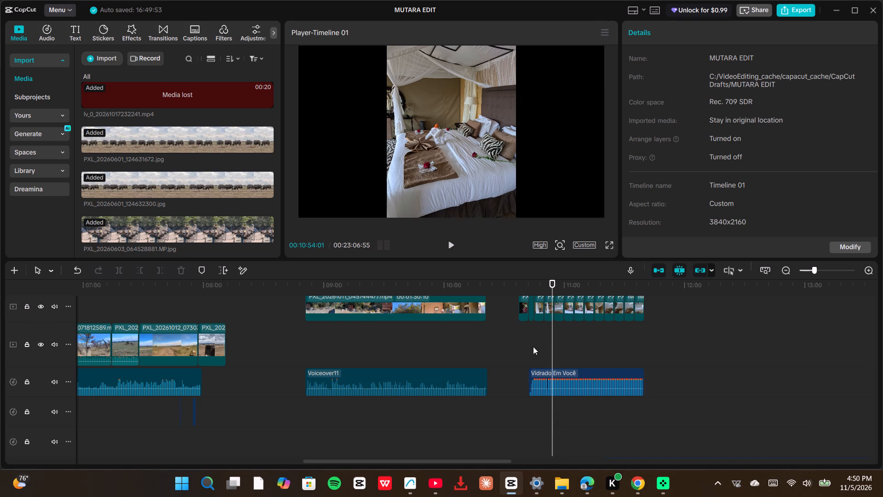
Examine the photo cuts against the Vidrado Em Você waveform and replay from about 10:48 through the dip to 10:52.
{"action": "scroll", "coordinate": [533, 347], "scroll_direction": "up", "scroll_amount": 1}
{"action": "scroll", "coordinate": [530, 354], "scroll_direction": "up", "scroll_amount": 17, "text": "ctrl"}
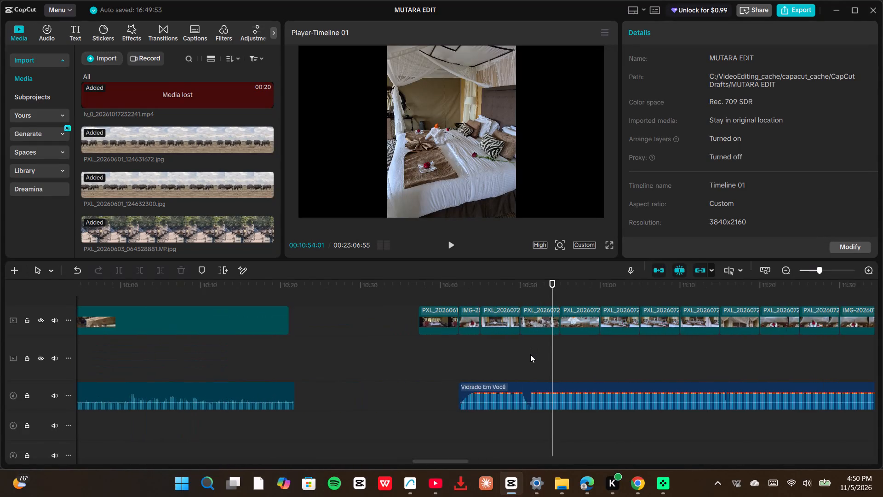
{"action": "scroll", "coordinate": [530, 354], "scroll_direction": "up", "scroll_amount": 2, "text": "ctrl"}
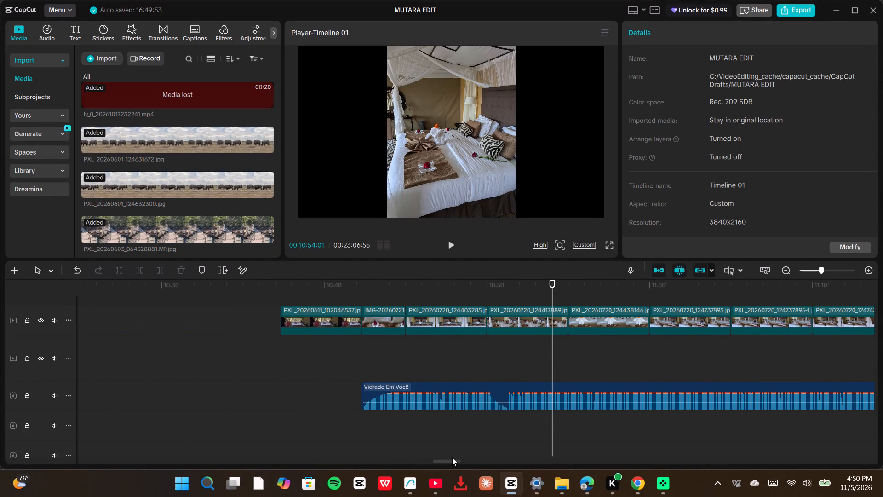
{"action": "left_click_drag", "start_coordinate": [447, 458], "coordinate": [464, 461]}
{"action": "left_click_drag", "start_coordinate": [453, 462], "coordinate": [465, 465]}
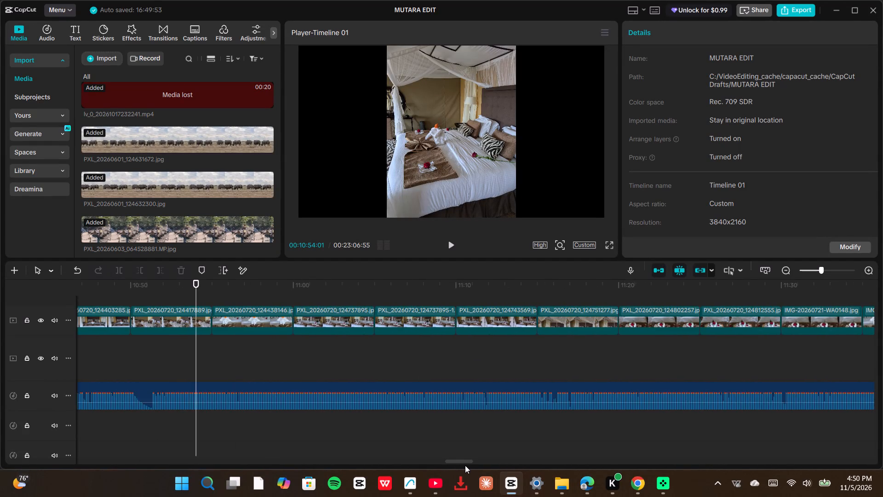
{"action": "left_click_drag", "start_coordinate": [465, 465], "coordinate": [458, 465]}
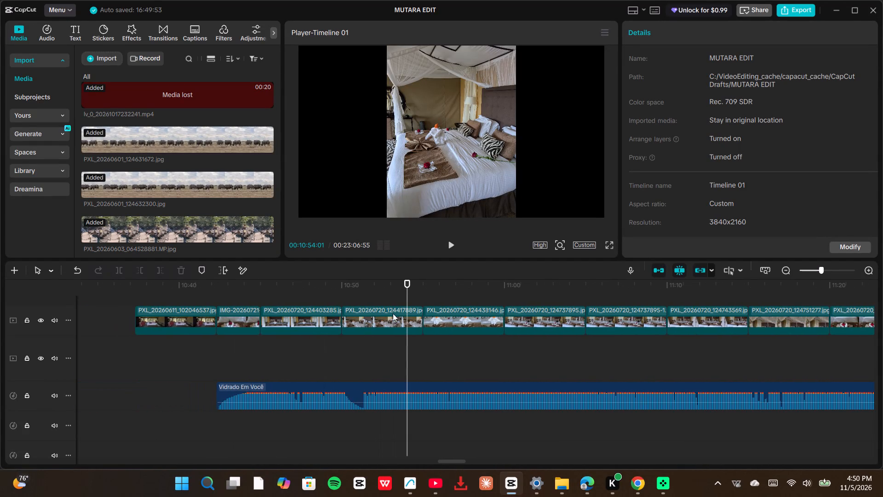
{"action": "left_click", "coordinate": [312, 293]}
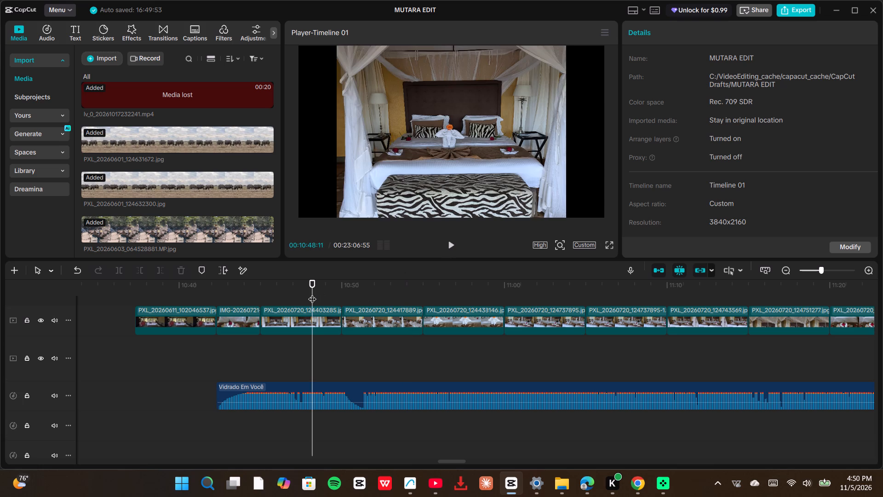
{"action": "left_click", "coordinate": [452, 245]}
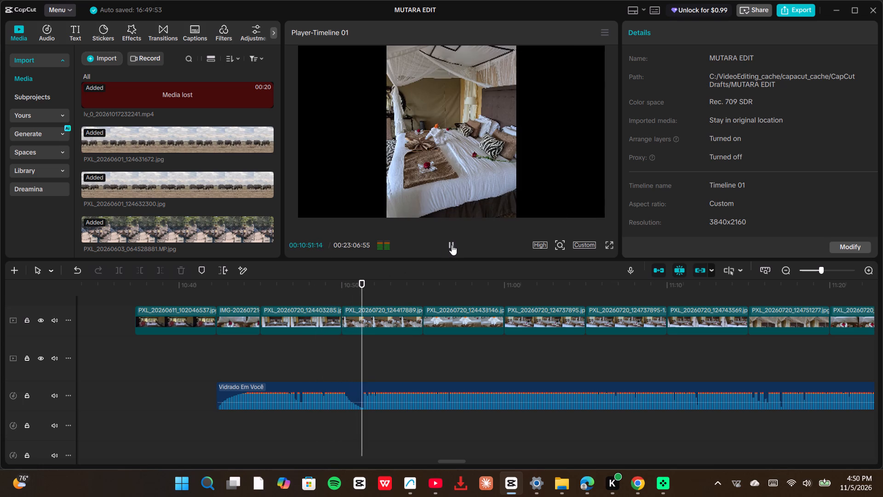
{"action": "left_click", "coordinate": [452, 245]}
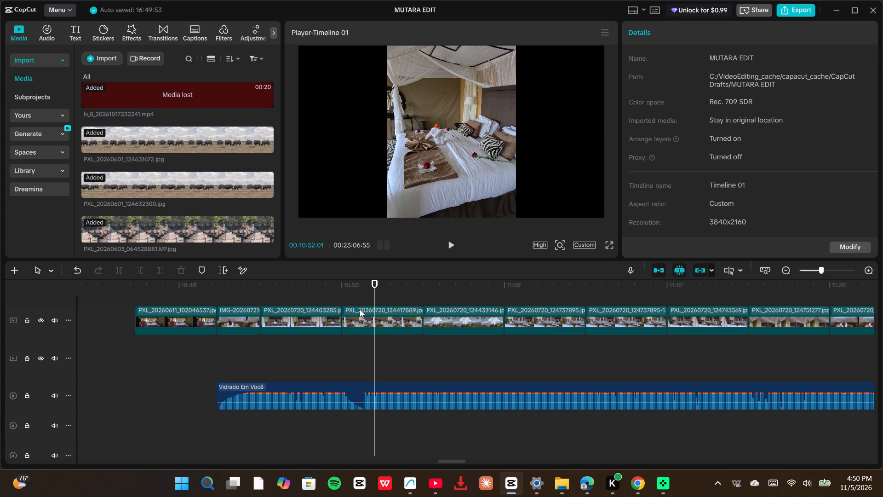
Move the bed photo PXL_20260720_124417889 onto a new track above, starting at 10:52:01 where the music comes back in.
{"action": "left_click", "coordinate": [361, 307]}
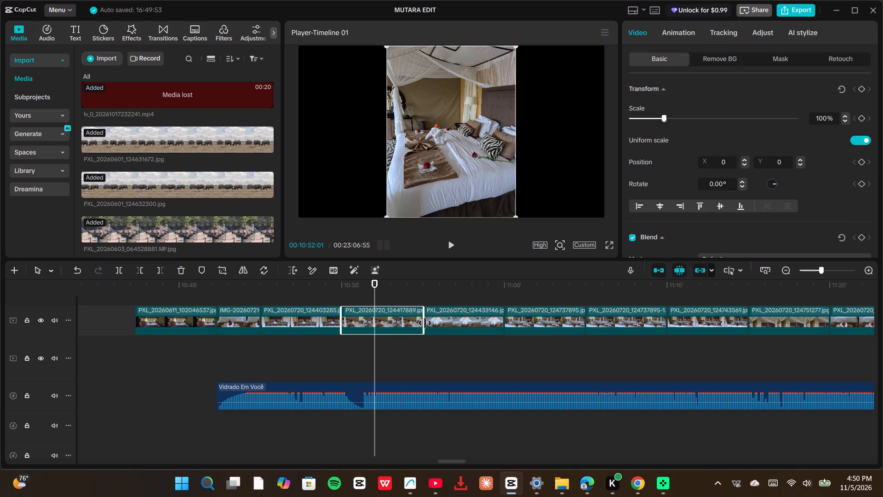
{"action": "left_click_drag", "start_coordinate": [425, 323], "coordinate": [445, 320]}
{"action": "left_click_drag", "start_coordinate": [394, 310], "coordinate": [413, 312]}
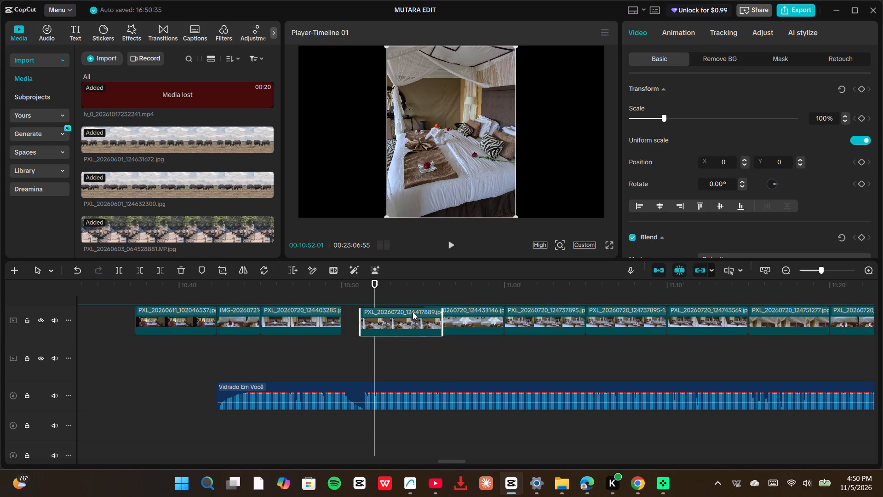
{"action": "left_click_drag", "start_coordinate": [413, 312], "coordinate": [429, 314]}
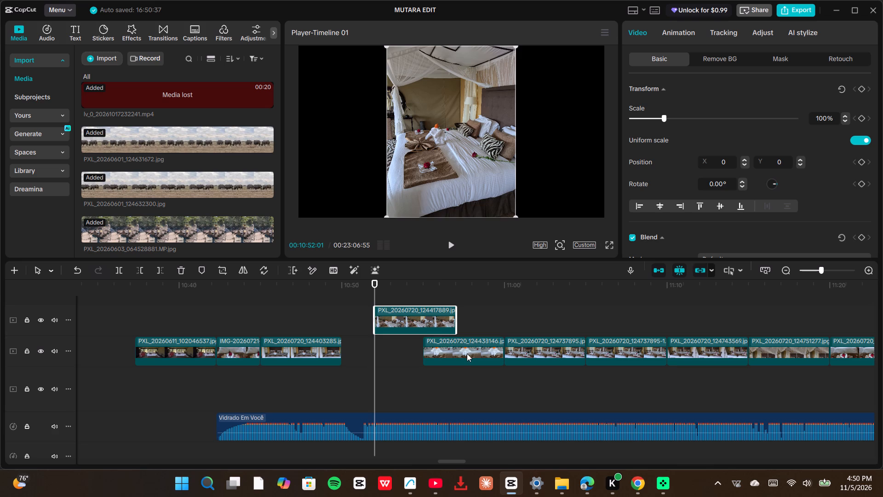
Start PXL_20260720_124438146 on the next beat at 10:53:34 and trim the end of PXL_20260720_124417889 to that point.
{"action": "left_click", "coordinate": [451, 244]}
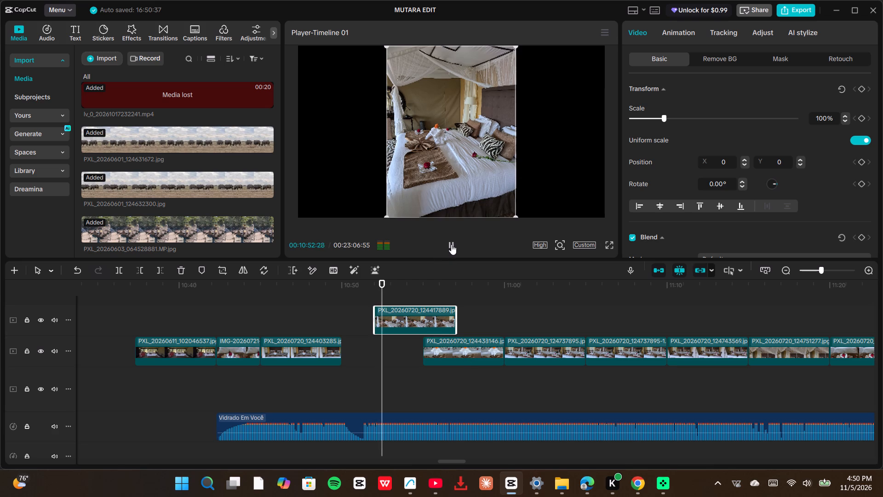
{"action": "left_click", "coordinate": [451, 244]}
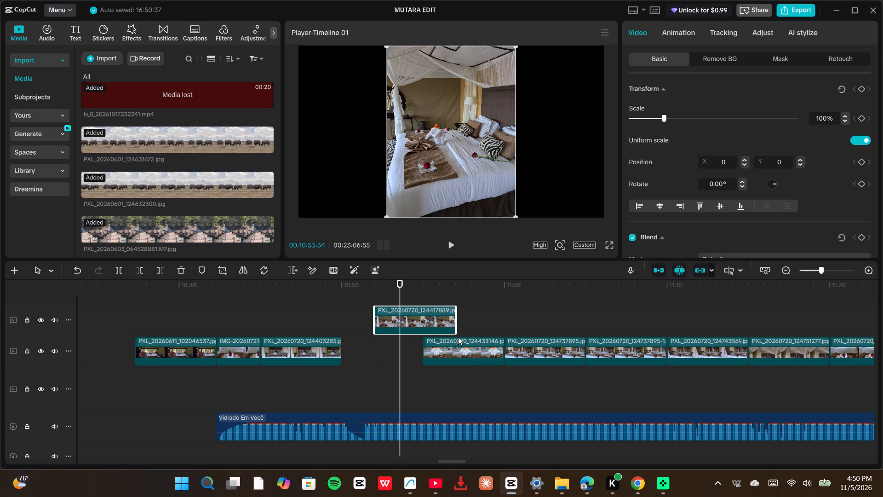
{"action": "left_click_drag", "start_coordinate": [461, 343], "coordinate": [442, 355]}
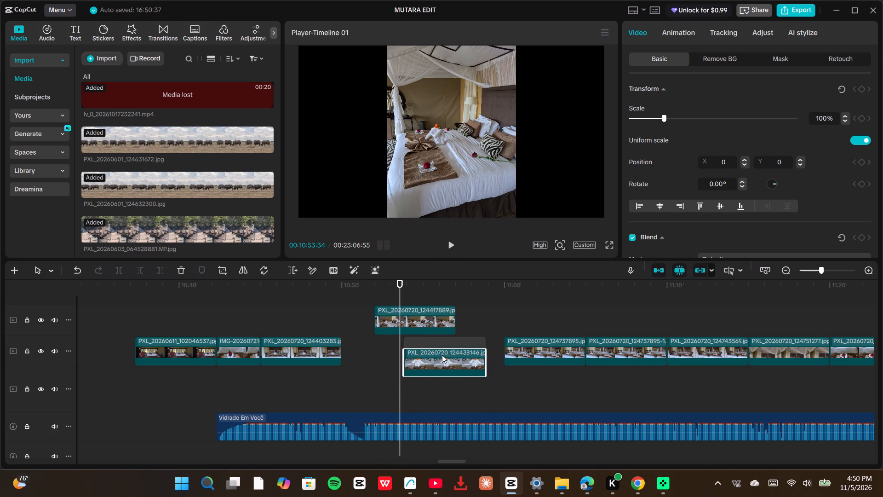
{"action": "left_click_drag", "start_coordinate": [442, 355], "coordinate": [439, 350]}
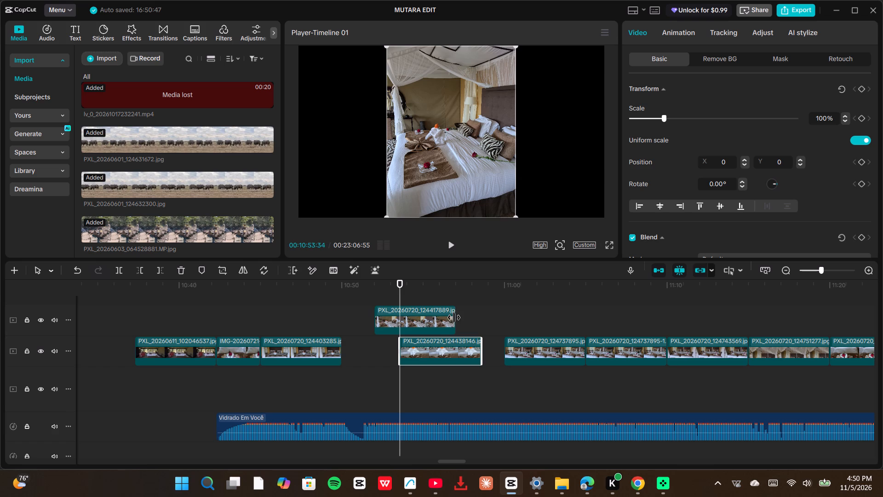
{"action": "left_click_drag", "start_coordinate": [454, 318], "coordinate": [398, 324]}
Play on from 10:53:34 to find the following beat and set the playhead frame by frame at 10:54:54.
{"action": "left_click", "coordinate": [452, 244]}
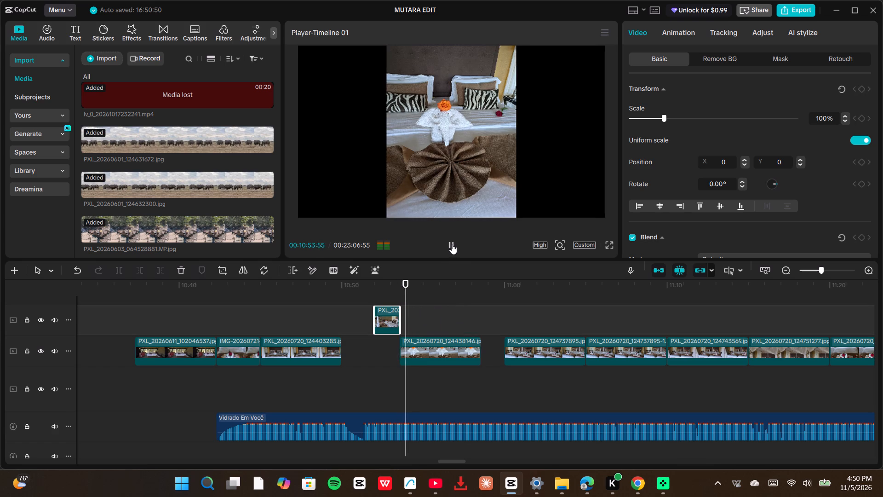
{"action": "left_click", "coordinate": [452, 244]}
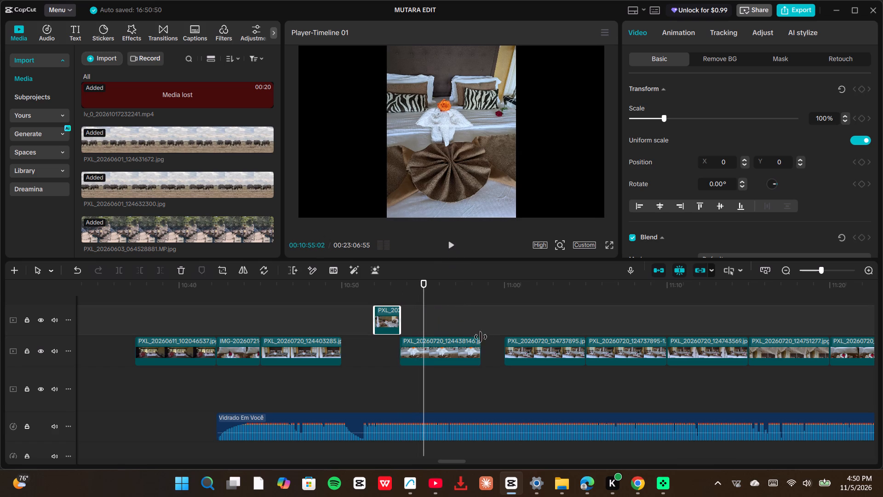
{"action": "key", "text": "Left"}
{"action": "key", "text": "Left"}
{"action": "key", "text": "Left"}
{"action": "key", "text": "Left"}
{"action": "key", "text": "Left"}
{"action": "key", "text": "Left"}
{"action": "key", "text": "Left"}
{"action": "key", "text": "Left"}
{"action": "key", "text": "Left"}
{"action": "key", "text": "Left"}
{"action": "key", "text": "Right"}
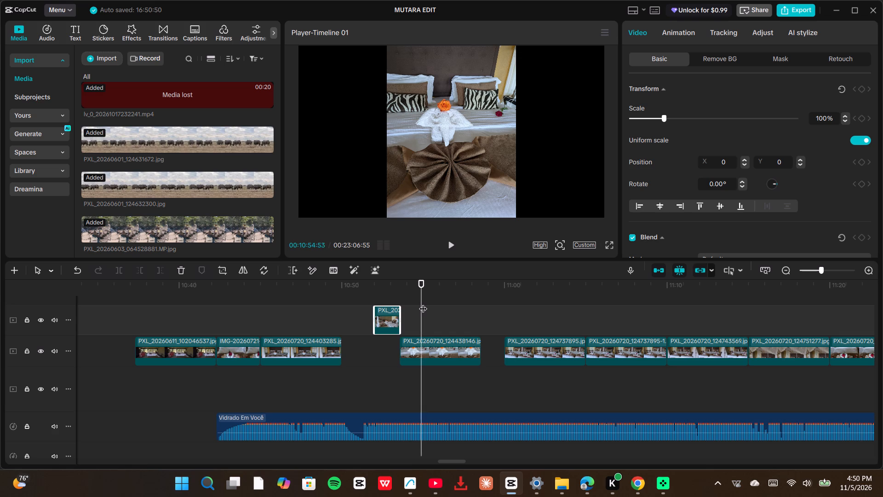
{"action": "key", "text": "Right"}
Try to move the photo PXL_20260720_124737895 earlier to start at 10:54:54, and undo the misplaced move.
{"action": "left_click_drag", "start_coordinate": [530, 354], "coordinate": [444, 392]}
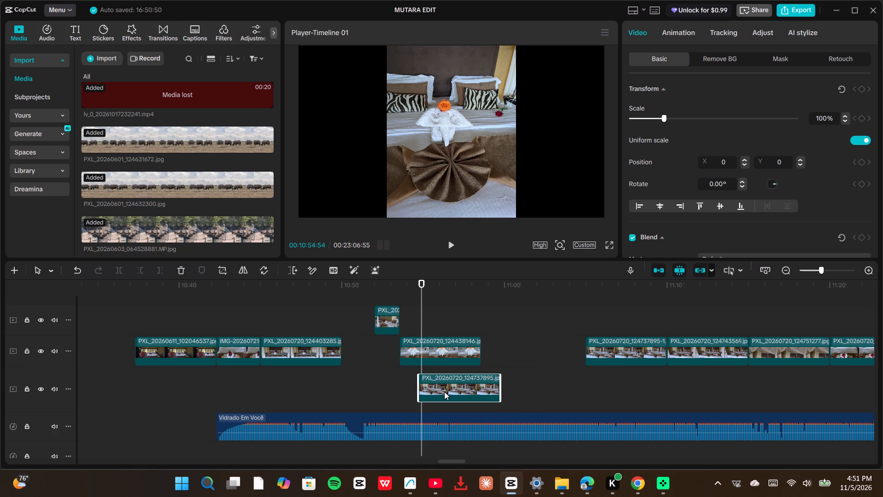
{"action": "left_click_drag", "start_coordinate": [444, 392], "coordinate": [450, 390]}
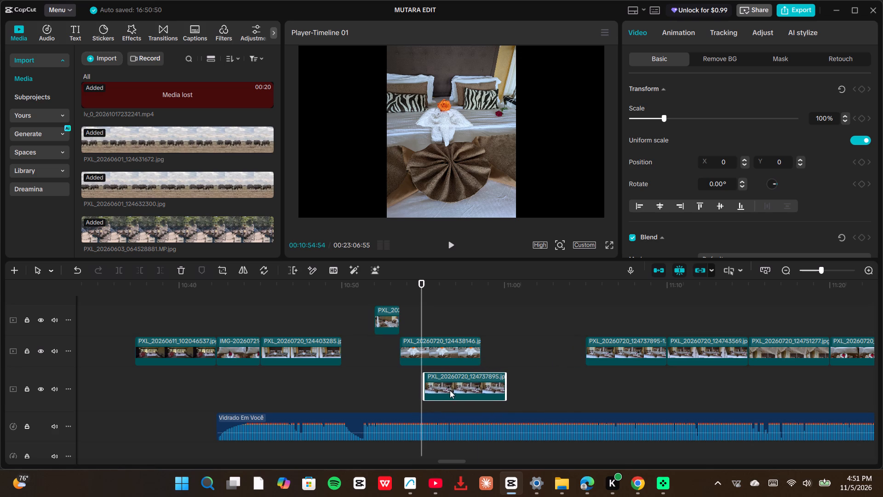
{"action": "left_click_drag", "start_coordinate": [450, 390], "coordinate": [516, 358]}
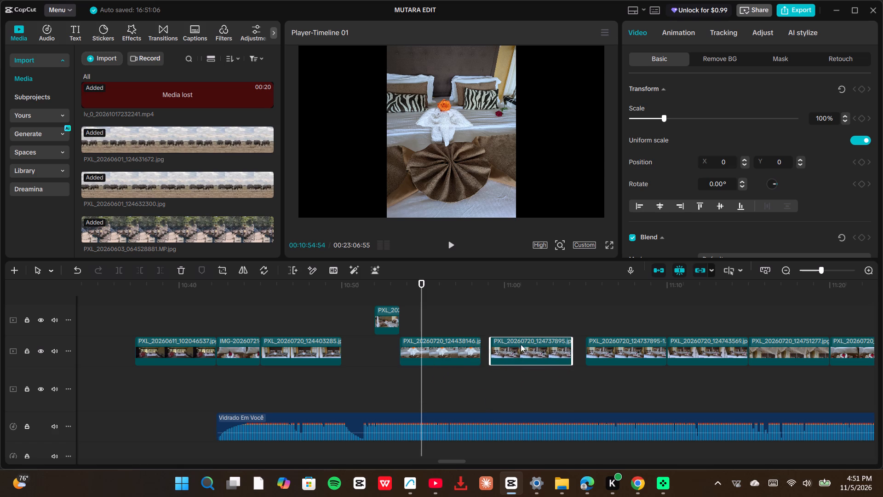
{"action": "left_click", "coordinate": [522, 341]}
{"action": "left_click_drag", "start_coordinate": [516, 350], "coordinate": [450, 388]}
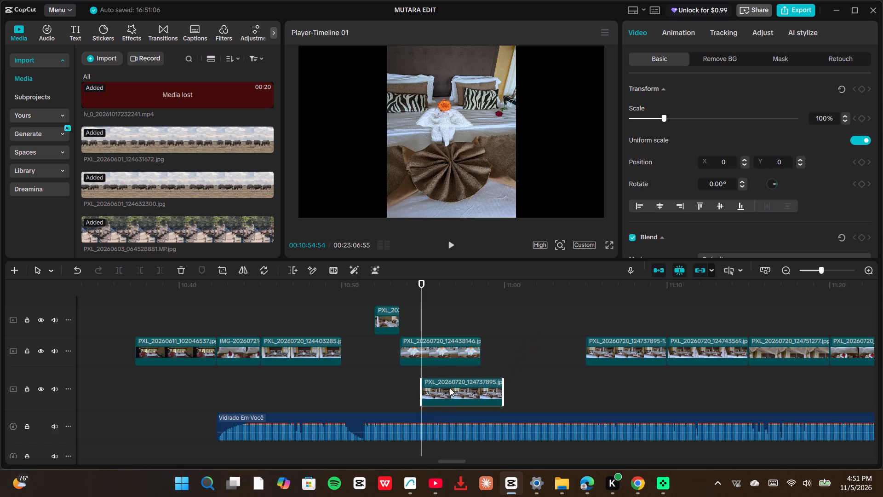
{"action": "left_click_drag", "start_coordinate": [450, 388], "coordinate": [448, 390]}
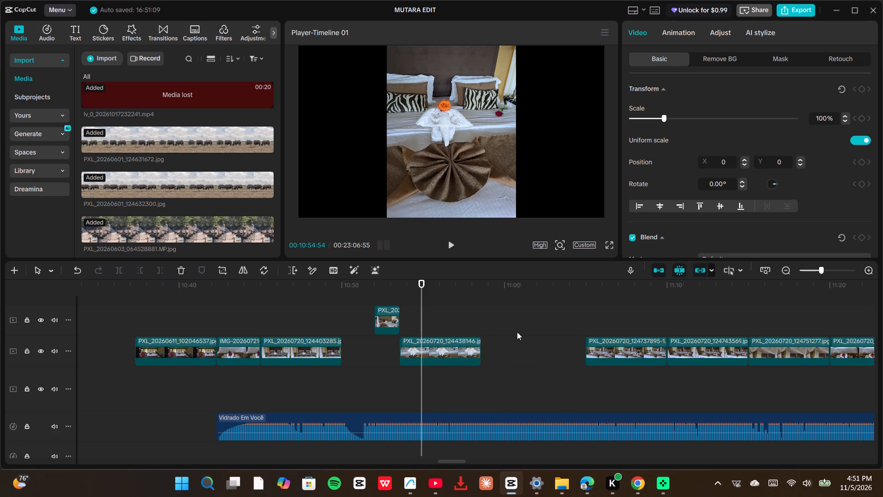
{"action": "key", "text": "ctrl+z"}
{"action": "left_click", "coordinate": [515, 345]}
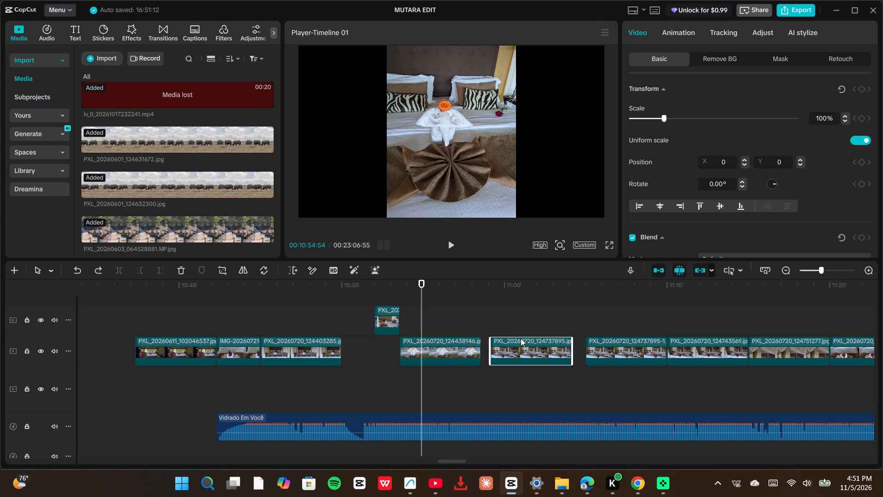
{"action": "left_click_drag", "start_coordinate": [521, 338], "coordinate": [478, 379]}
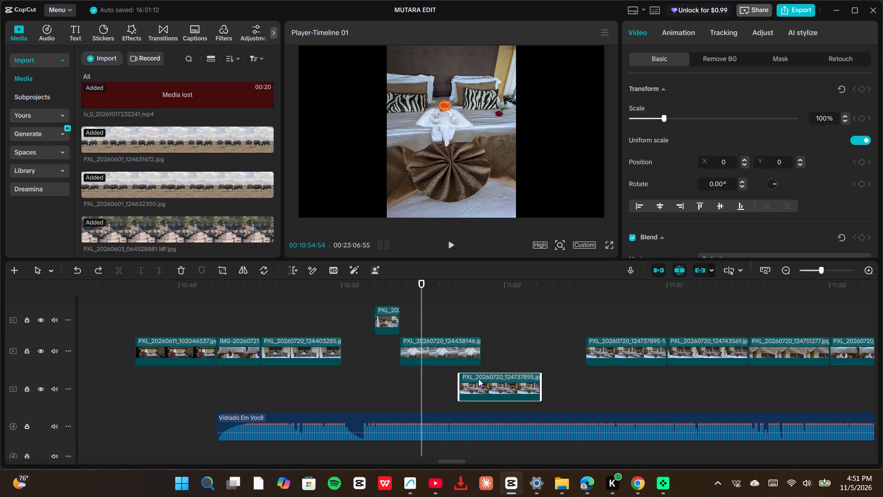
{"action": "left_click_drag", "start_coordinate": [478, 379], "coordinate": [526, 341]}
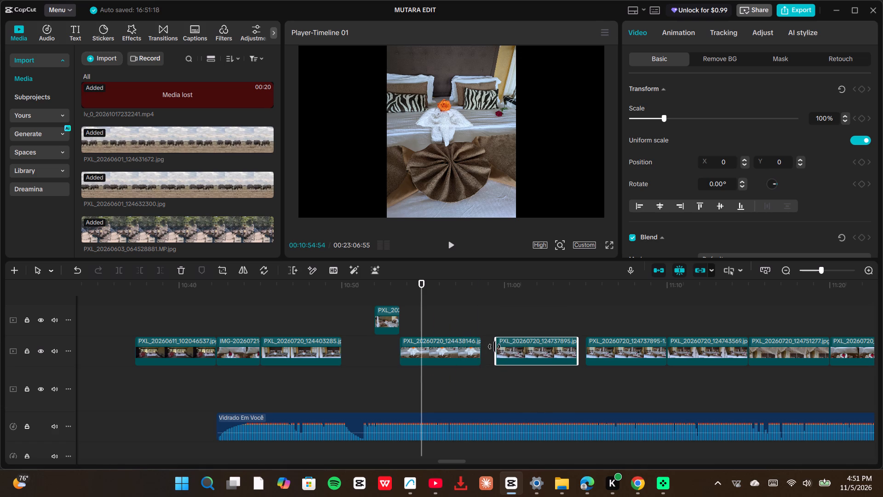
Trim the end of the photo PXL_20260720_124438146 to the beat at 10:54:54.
{"action": "left_click", "coordinate": [475, 348]}
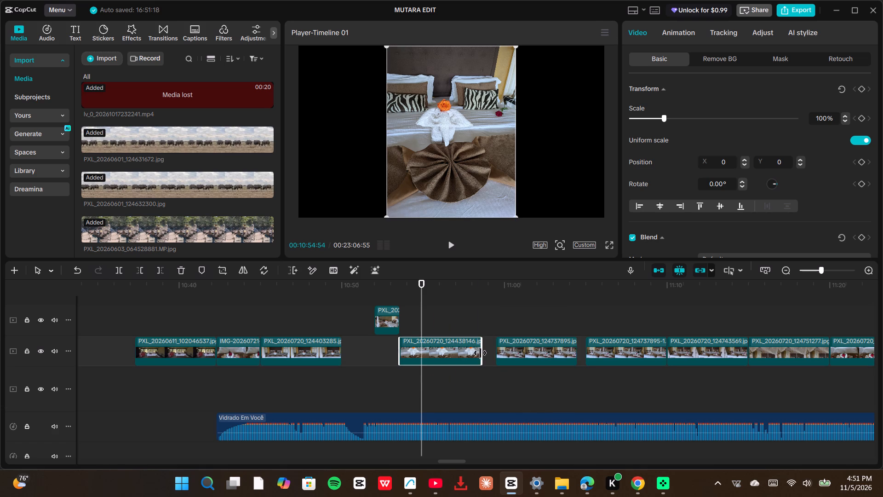
{"action": "left_click_drag", "start_coordinate": [480, 353], "coordinate": [422, 358]}
{"action": "left_click_drag", "start_coordinate": [516, 349], "coordinate": [448, 387]}
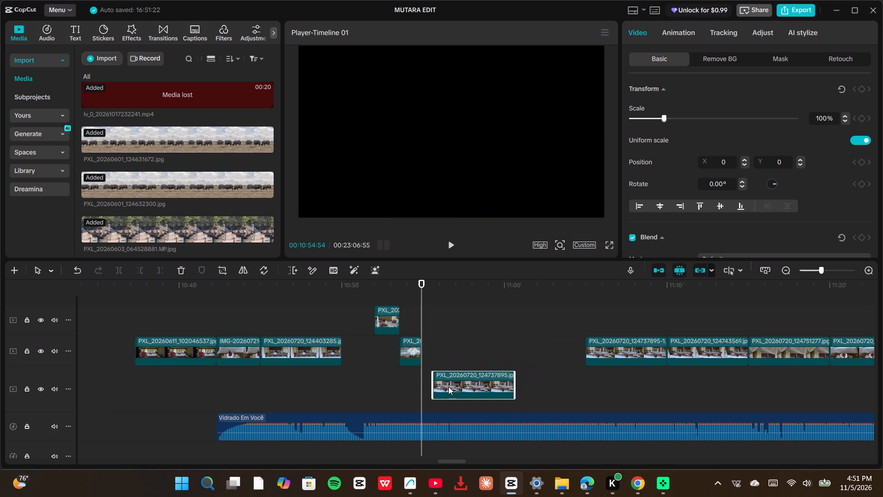
{"action": "left_click_drag", "start_coordinate": [448, 387], "coordinate": [505, 350]}
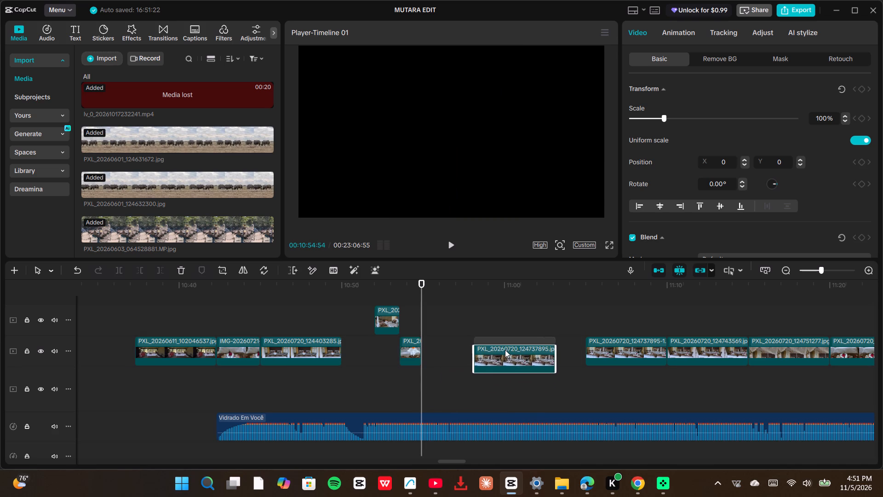
{"action": "left_click_drag", "start_coordinate": [505, 350], "coordinate": [511, 348]}
{"action": "left_click", "coordinate": [499, 346]}
{"action": "left_click_drag", "start_coordinate": [490, 351], "coordinate": [430, 352]}
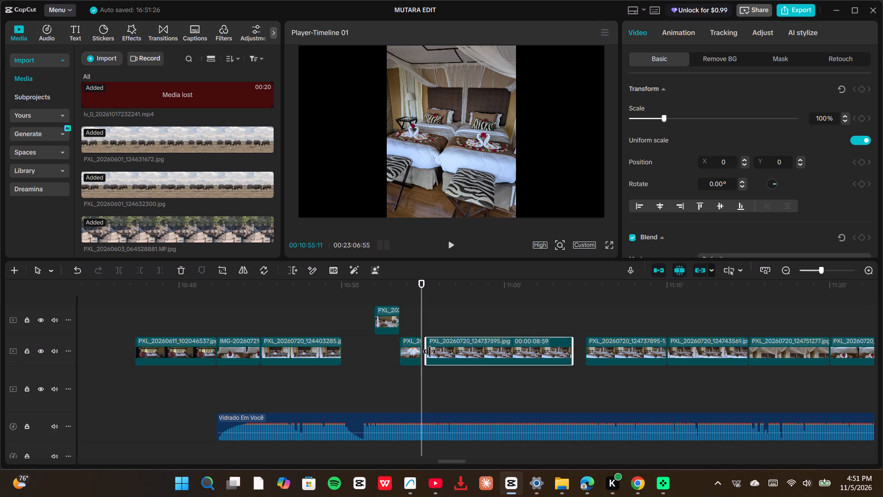
{"action": "left_click_drag", "start_coordinate": [430, 352], "coordinate": [437, 360]}
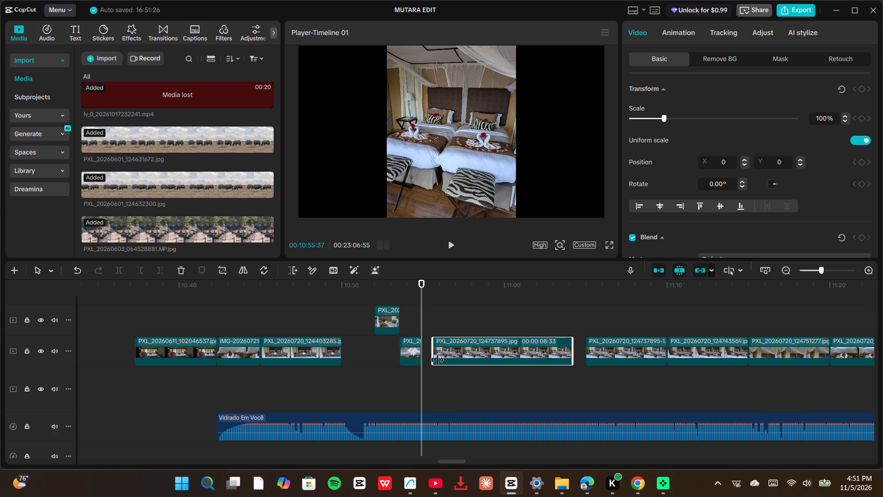
{"action": "left_click_drag", "start_coordinate": [437, 360], "coordinate": [328, 345]}
{"action": "left_click_drag", "start_coordinate": [509, 340], "coordinate": [542, 337]}
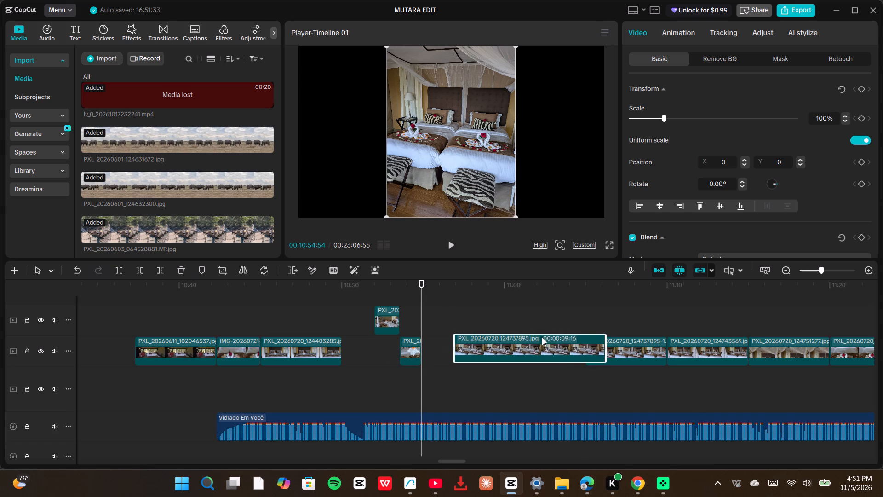
{"action": "left_click_drag", "start_coordinate": [542, 337], "coordinate": [523, 346]}
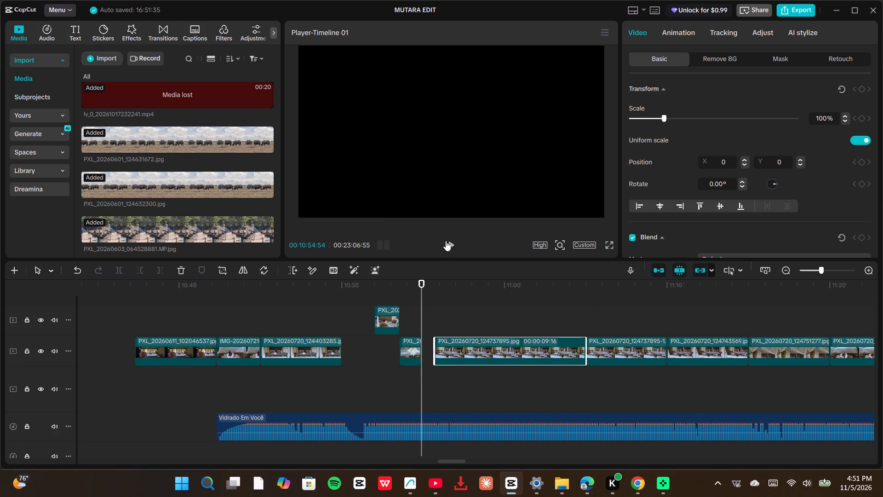
Play the retimed photos on to about 10:58, replay from 10:50:42 to 10:55, and return the playhead to 10:54:54.
{"action": "left_click", "coordinate": [450, 243]}
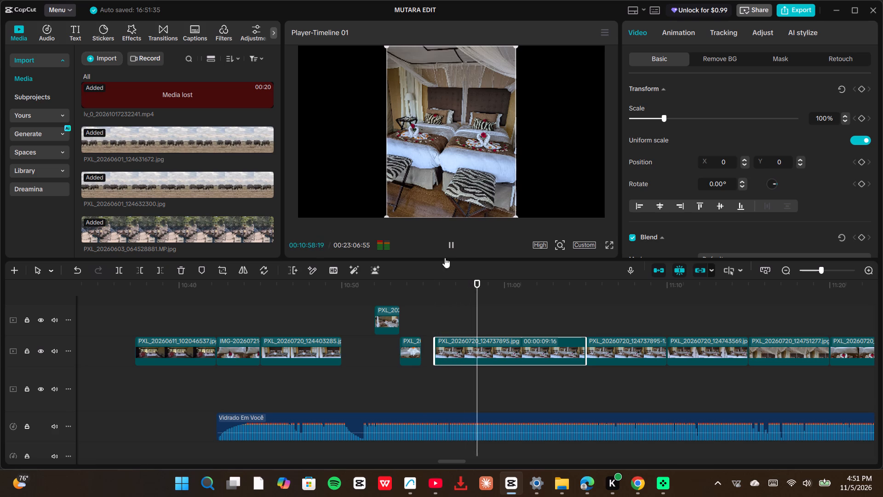
{"action": "left_click", "coordinate": [353, 304]}
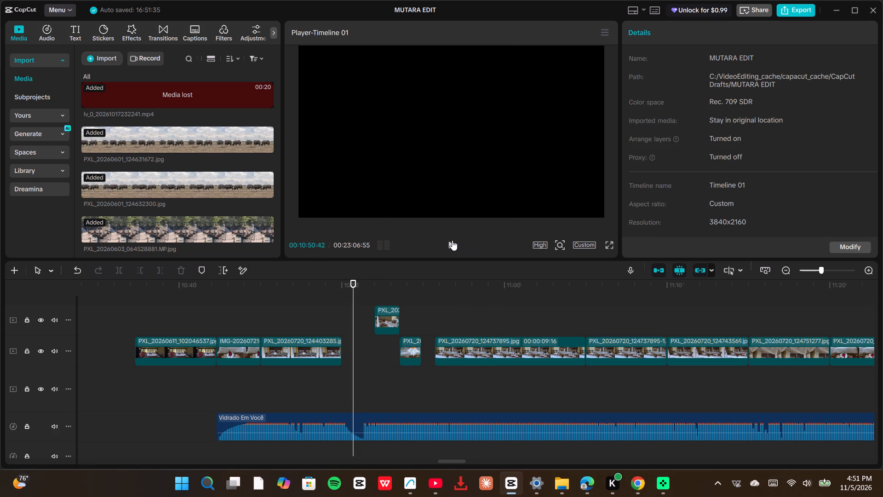
{"action": "left_click", "coordinate": [452, 242]}
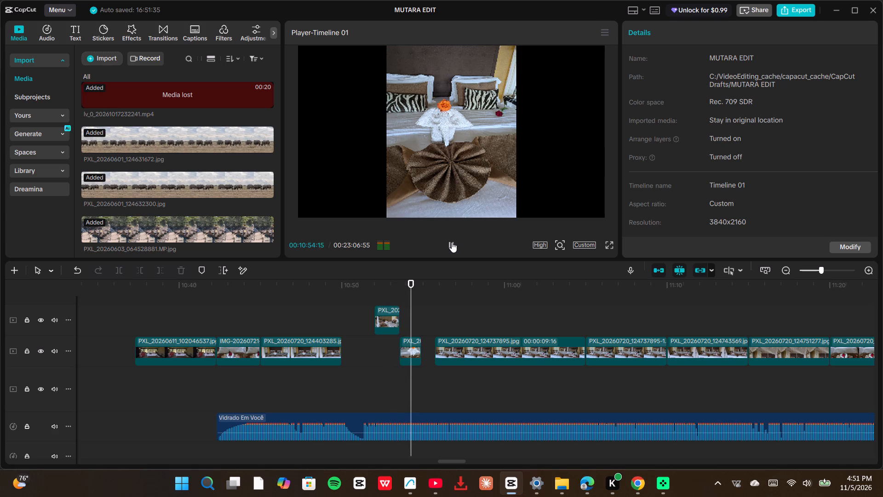
{"action": "left_click", "coordinate": [452, 242]}
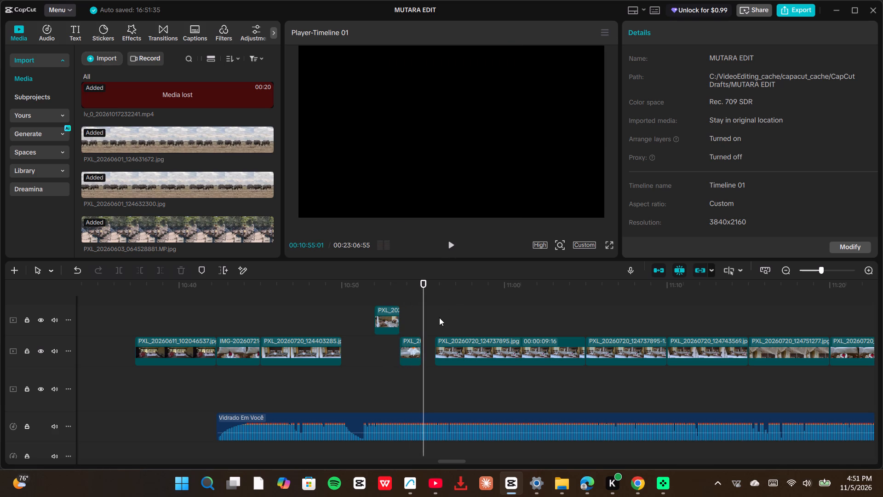
{"action": "key", "text": "Left"}
{"action": "key", "text": "Left"}
{"action": "key", "text": "Left"}
{"action": "key", "text": "Left"}
{"action": "key", "text": "Left"}
{"action": "key", "text": "Left"}
{"action": "key", "text": "Left"}
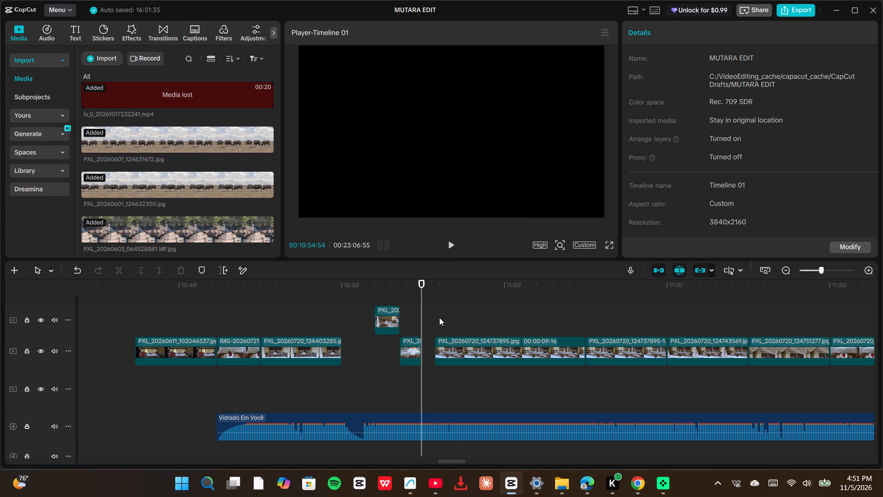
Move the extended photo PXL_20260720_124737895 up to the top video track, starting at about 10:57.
{"action": "left_click_drag", "start_coordinate": [486, 347], "coordinate": [505, 317]}
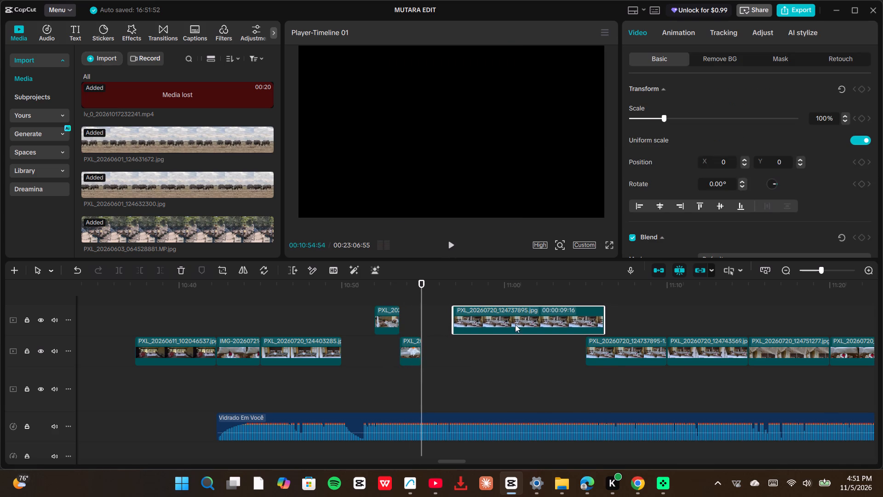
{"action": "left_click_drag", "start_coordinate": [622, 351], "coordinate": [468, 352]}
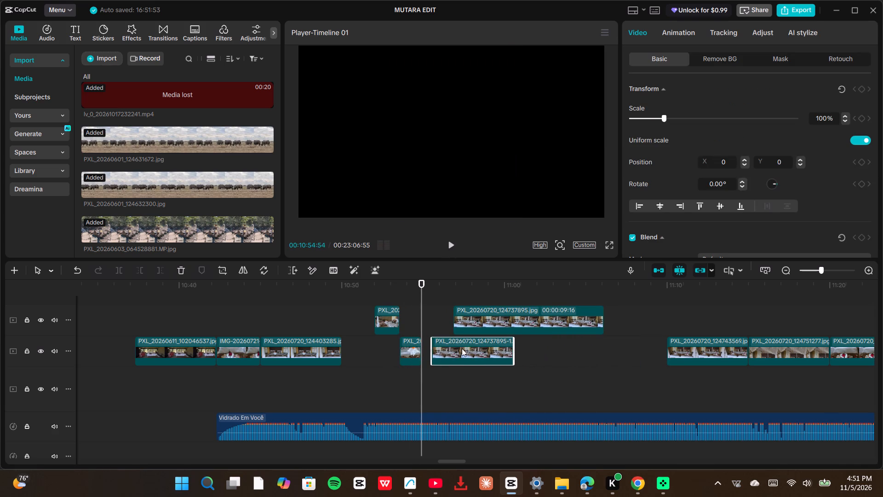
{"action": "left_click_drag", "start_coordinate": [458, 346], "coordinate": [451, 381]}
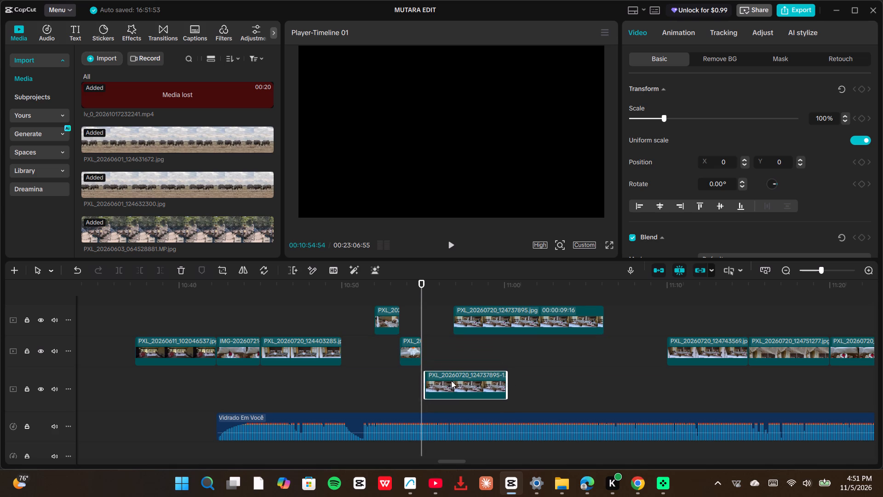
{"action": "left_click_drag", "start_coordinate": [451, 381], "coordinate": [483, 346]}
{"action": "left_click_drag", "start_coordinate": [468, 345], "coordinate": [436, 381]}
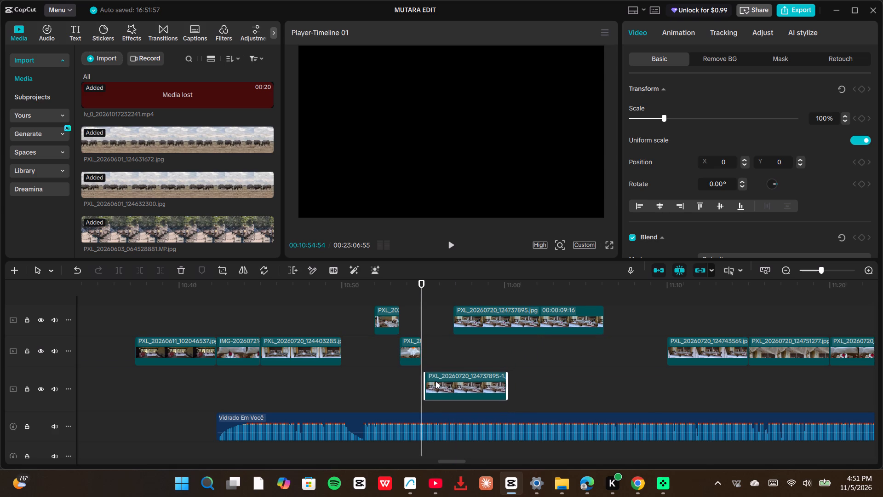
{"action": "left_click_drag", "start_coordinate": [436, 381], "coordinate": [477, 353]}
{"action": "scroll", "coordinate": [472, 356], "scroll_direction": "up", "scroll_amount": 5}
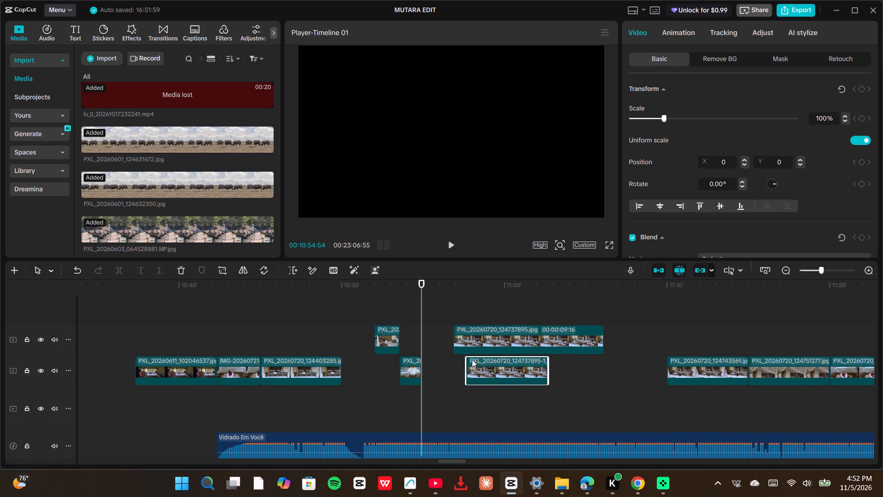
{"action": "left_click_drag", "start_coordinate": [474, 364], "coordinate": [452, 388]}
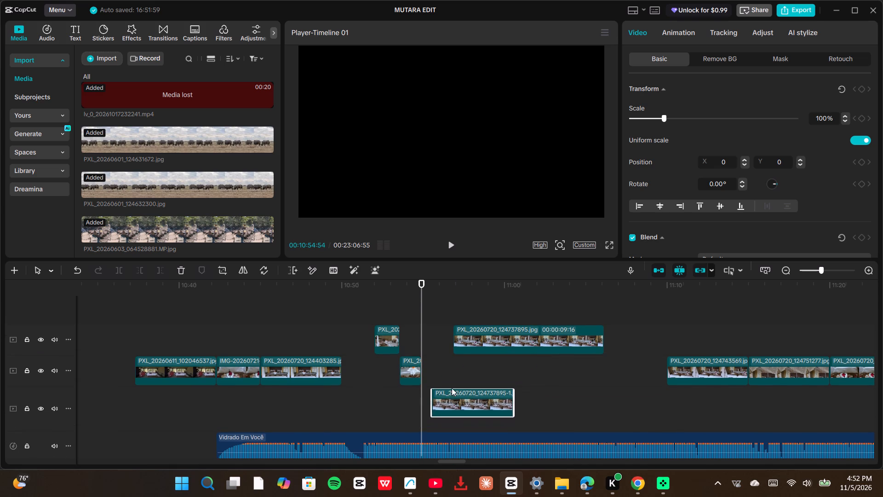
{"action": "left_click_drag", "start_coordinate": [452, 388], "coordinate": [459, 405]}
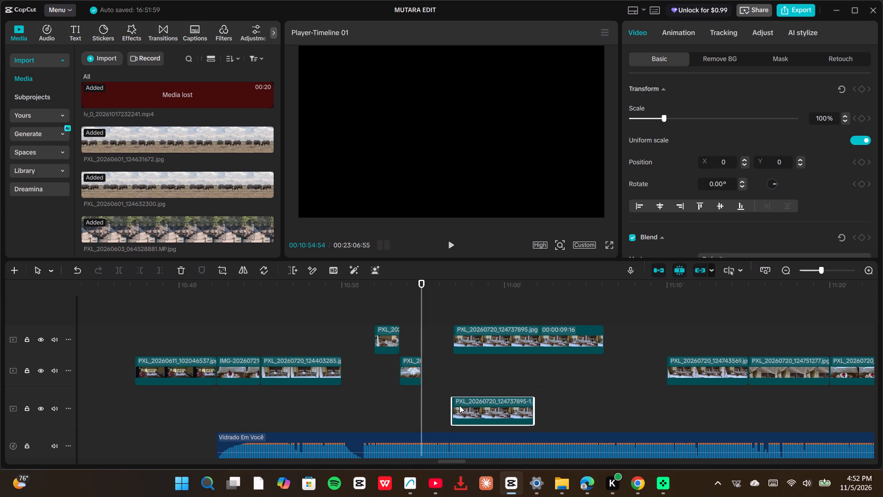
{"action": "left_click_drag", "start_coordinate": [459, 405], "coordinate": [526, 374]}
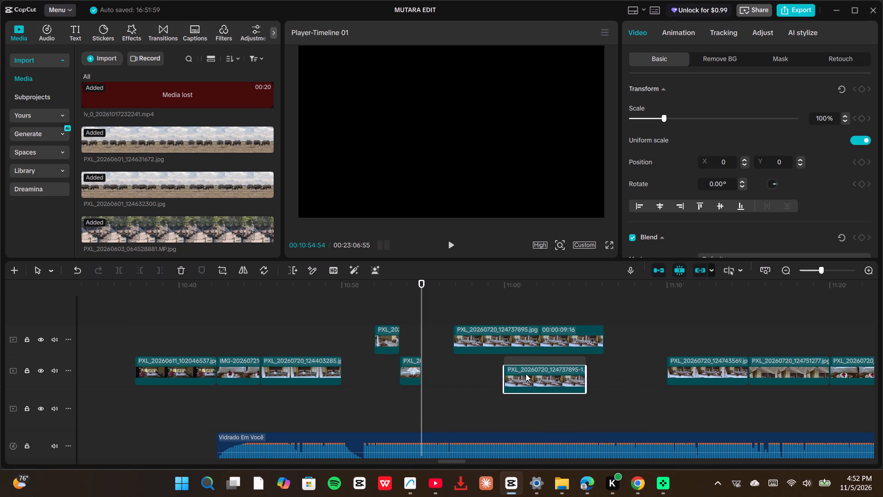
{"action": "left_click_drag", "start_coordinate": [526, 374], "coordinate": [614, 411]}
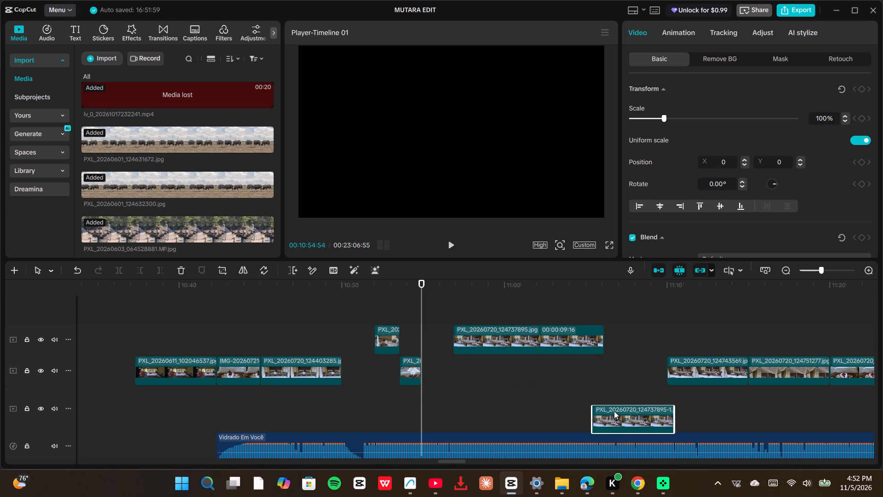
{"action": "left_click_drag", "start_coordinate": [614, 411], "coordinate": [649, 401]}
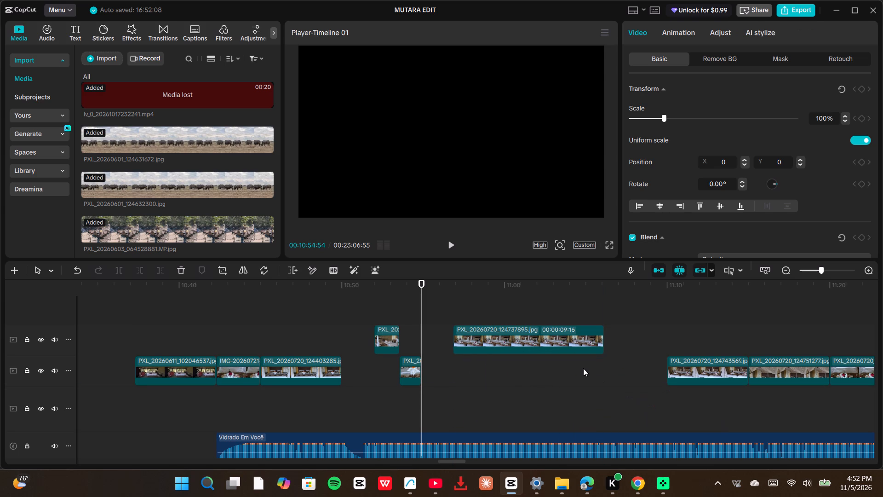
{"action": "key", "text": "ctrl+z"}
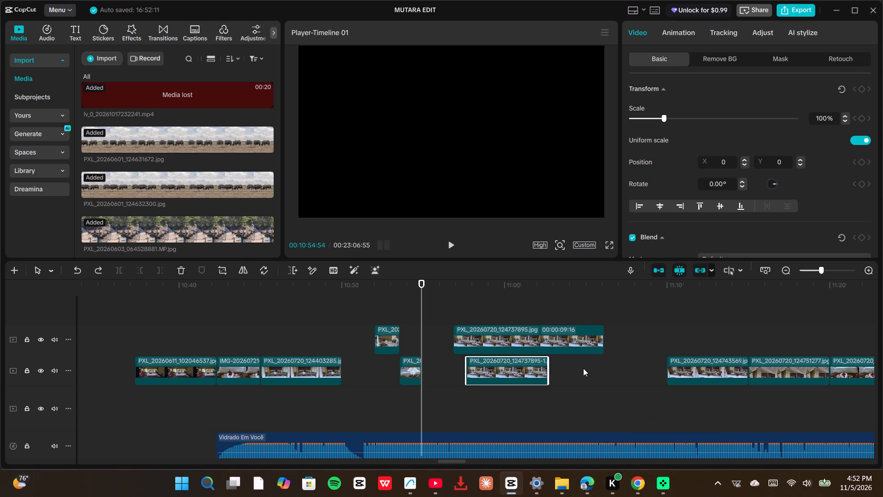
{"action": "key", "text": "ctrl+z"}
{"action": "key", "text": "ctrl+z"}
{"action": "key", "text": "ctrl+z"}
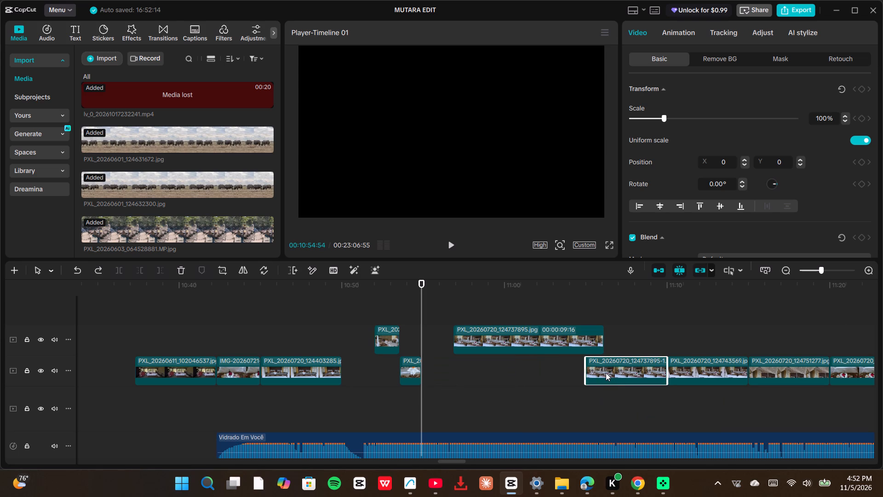
Play the retimed photos from 10:51:09 to 10:53:11, and restart playback from 10:37:04, just before PXL_20260611_102046537.
{"action": "scroll", "coordinate": [512, 371], "scroll_direction": "down", "scroll_amount": 4}
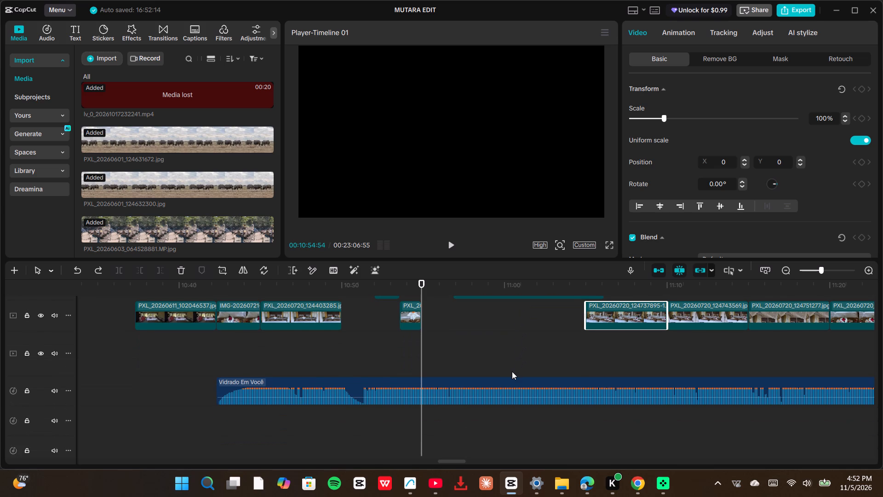
{"action": "scroll", "coordinate": [512, 371], "scroll_direction": "up", "scroll_amount": 3}
{"action": "left_click", "coordinate": [361, 321]}
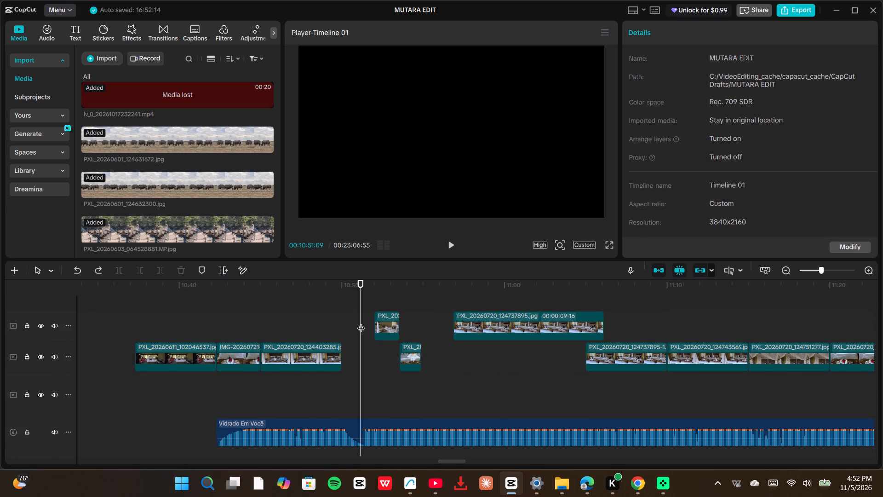
{"action": "left_click", "coordinate": [448, 244]}
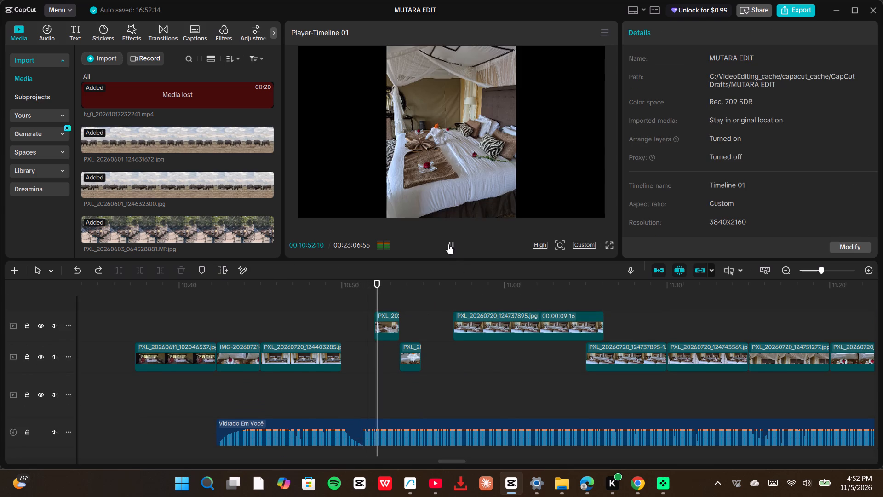
{"action": "left_click", "coordinate": [448, 244]}
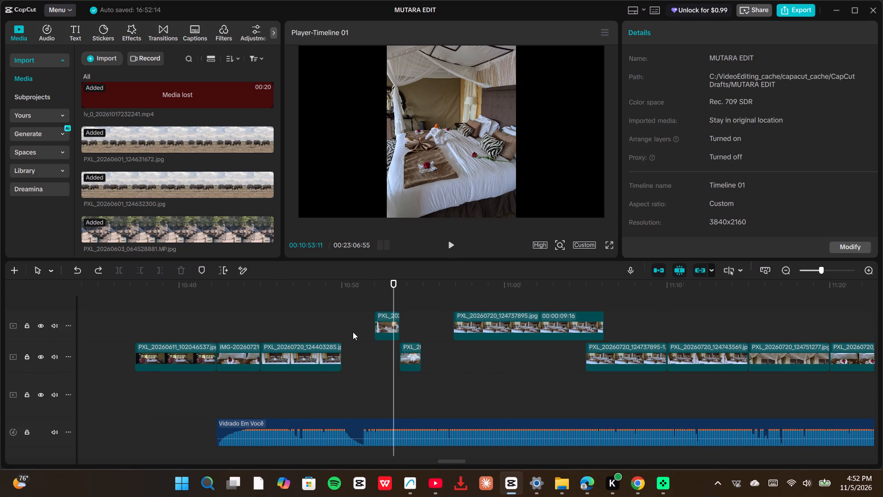
{"action": "left_click_drag", "start_coordinate": [392, 293], "coordinate": [340, 312]}
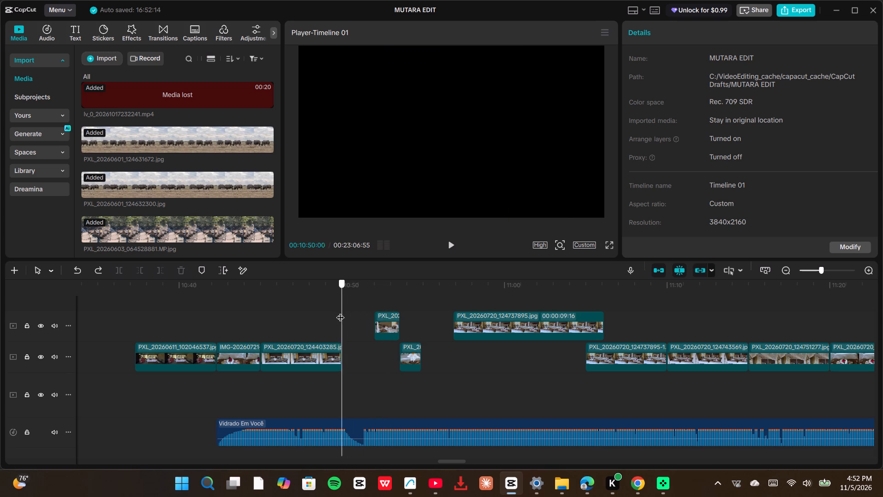
{"action": "left_click_drag", "start_coordinate": [340, 312], "coordinate": [177, 341]}
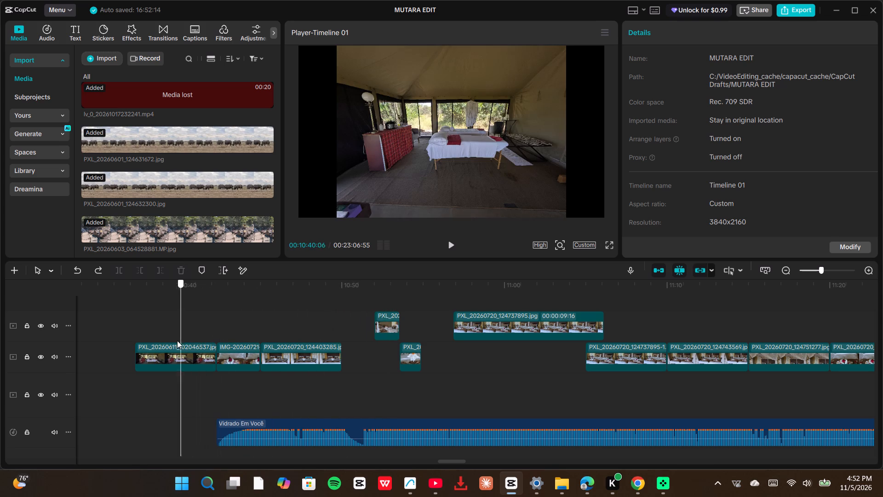
{"action": "left_click_drag", "start_coordinate": [177, 341], "coordinate": [132, 351]}
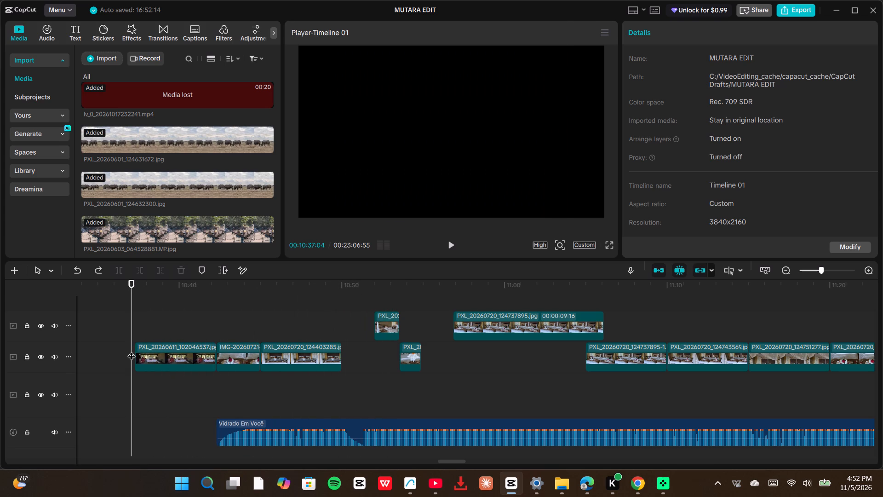
{"action": "left_click", "coordinate": [448, 245]}
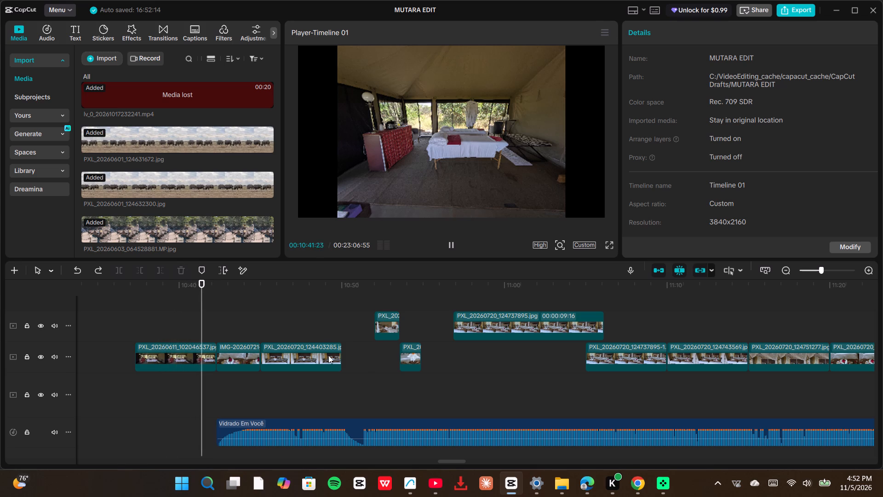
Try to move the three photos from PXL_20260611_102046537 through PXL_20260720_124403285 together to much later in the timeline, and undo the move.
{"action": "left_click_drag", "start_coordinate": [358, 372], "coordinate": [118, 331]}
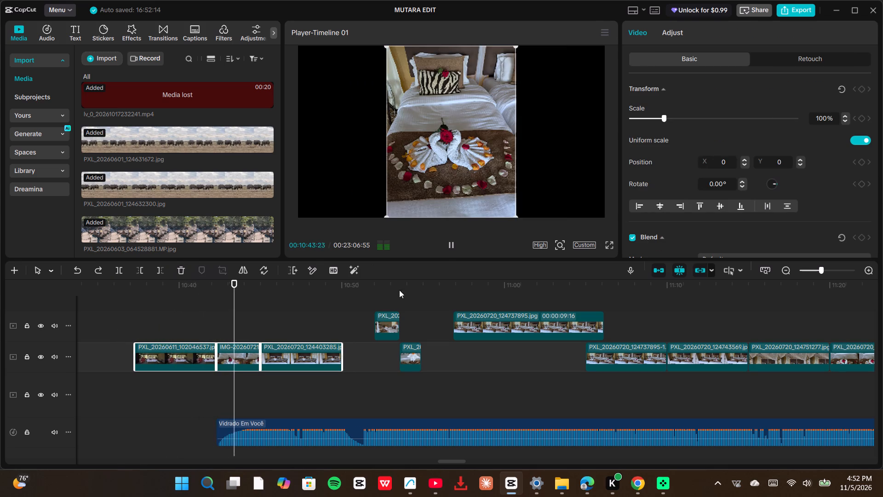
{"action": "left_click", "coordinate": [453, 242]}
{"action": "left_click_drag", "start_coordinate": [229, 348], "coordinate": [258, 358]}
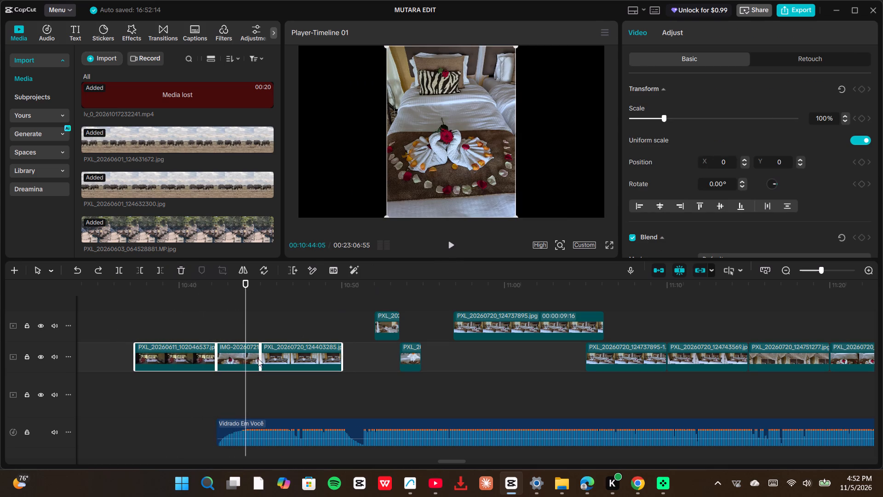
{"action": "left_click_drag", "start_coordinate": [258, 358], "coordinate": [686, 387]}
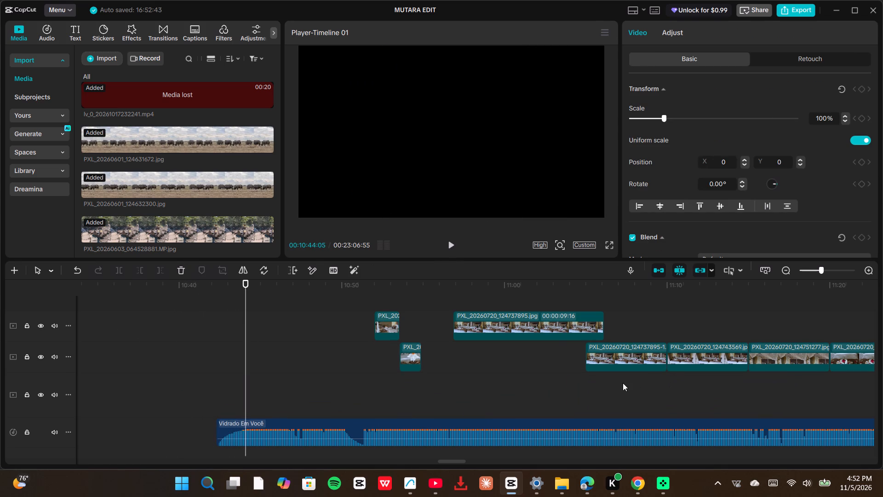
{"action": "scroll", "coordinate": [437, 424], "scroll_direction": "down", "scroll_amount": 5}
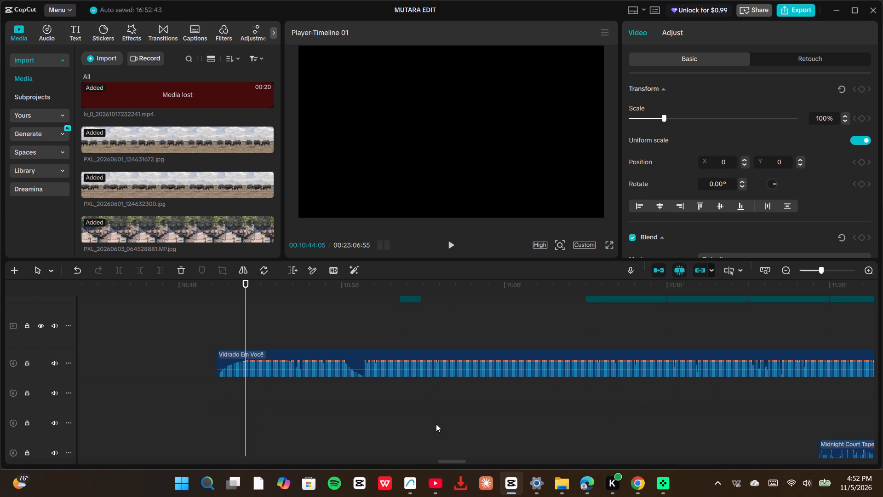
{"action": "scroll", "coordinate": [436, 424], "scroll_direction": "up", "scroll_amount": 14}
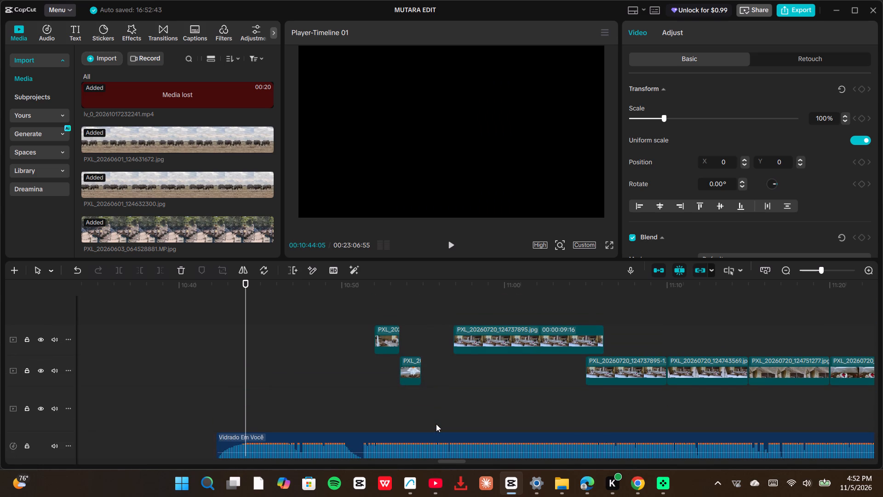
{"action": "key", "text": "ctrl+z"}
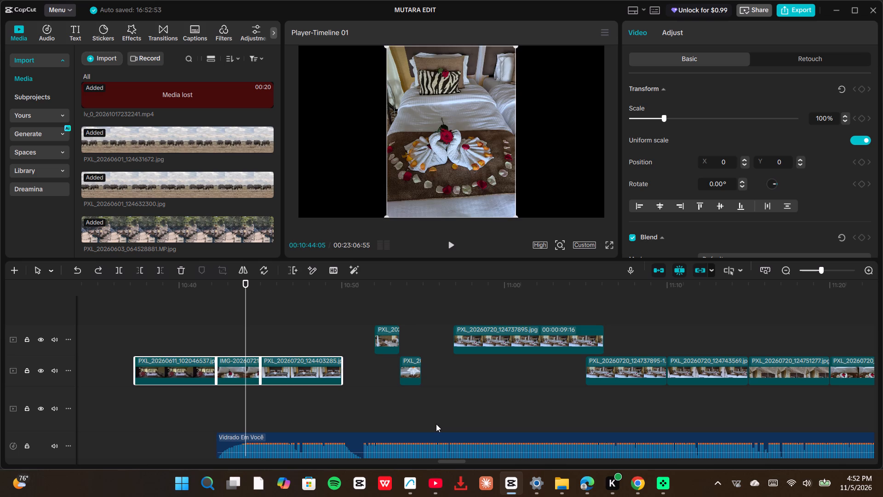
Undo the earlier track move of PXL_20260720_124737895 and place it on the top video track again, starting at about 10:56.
{"action": "key", "text": "ctrl+z"}
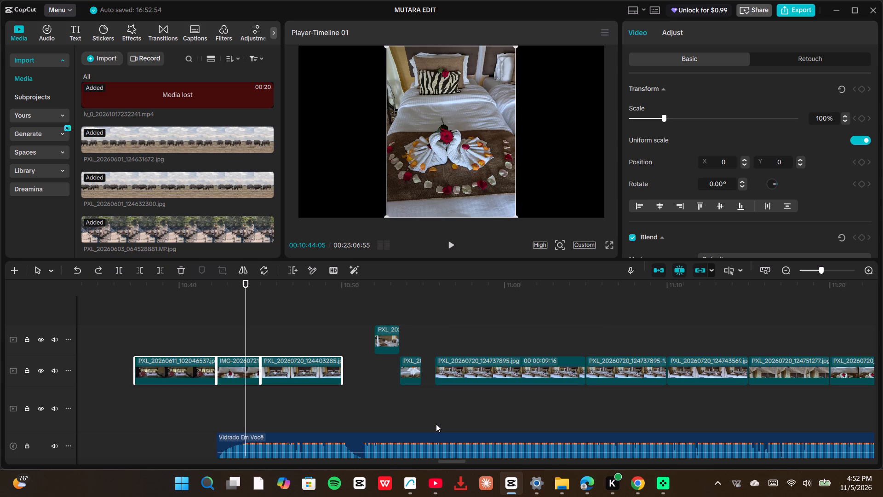
{"action": "left_click_drag", "start_coordinate": [467, 365], "coordinate": [472, 369]}
{"action": "left_click", "coordinate": [464, 364]}
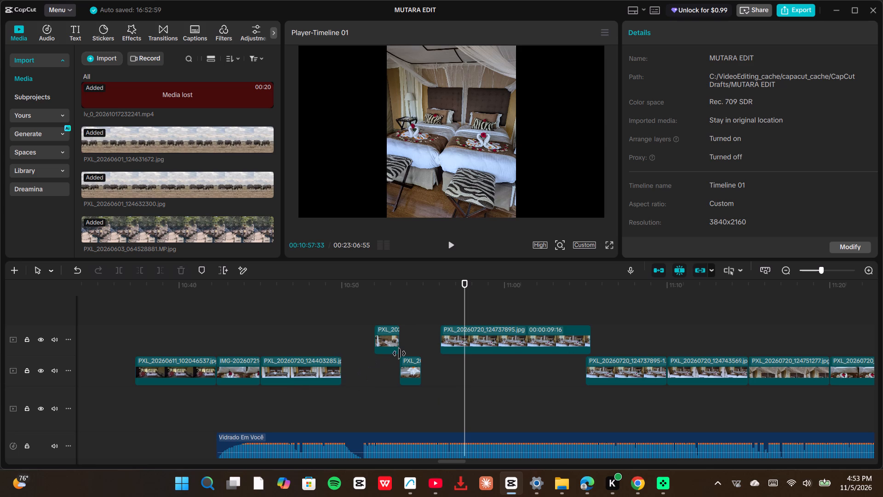
Play the music and retimed photo cut from 10:51:04 to about 10:53, and replay from 10:50:23 to 10:51:37.
{"action": "left_click", "coordinate": [359, 333]}
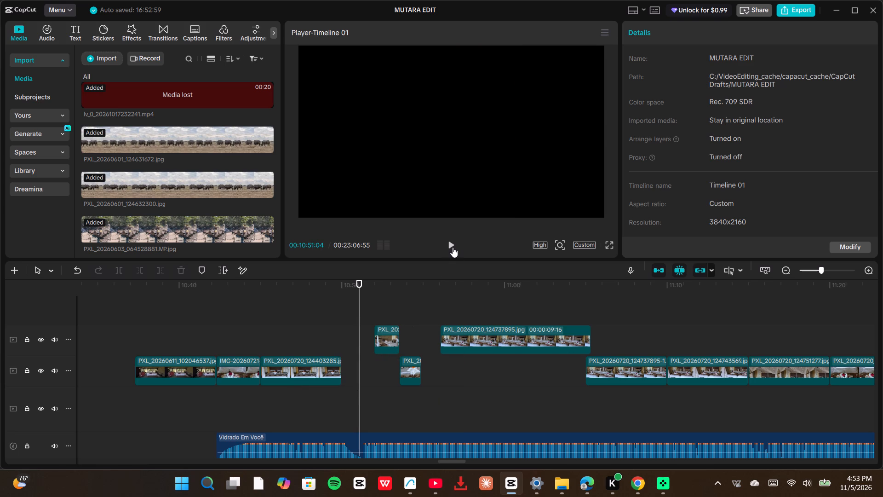
{"action": "left_click", "coordinate": [453, 246]}
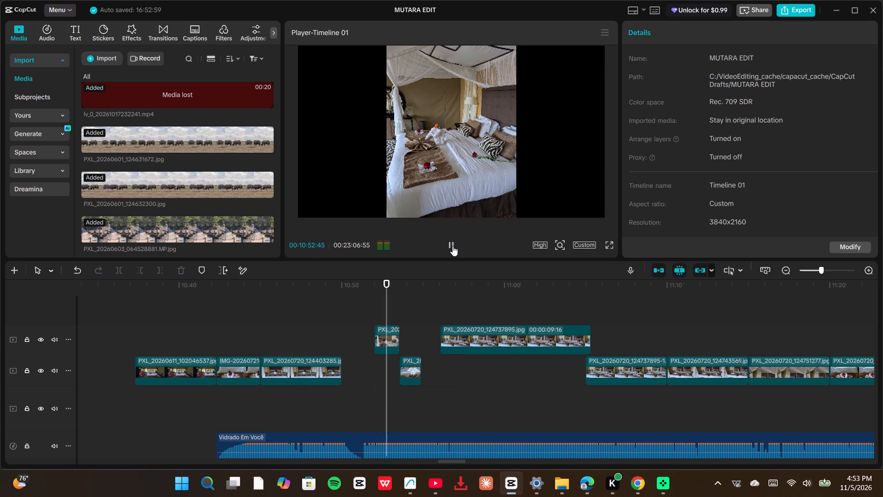
{"action": "left_click", "coordinate": [453, 246]}
{"action": "left_click_drag", "start_coordinate": [391, 310], "coordinate": [373, 318]}
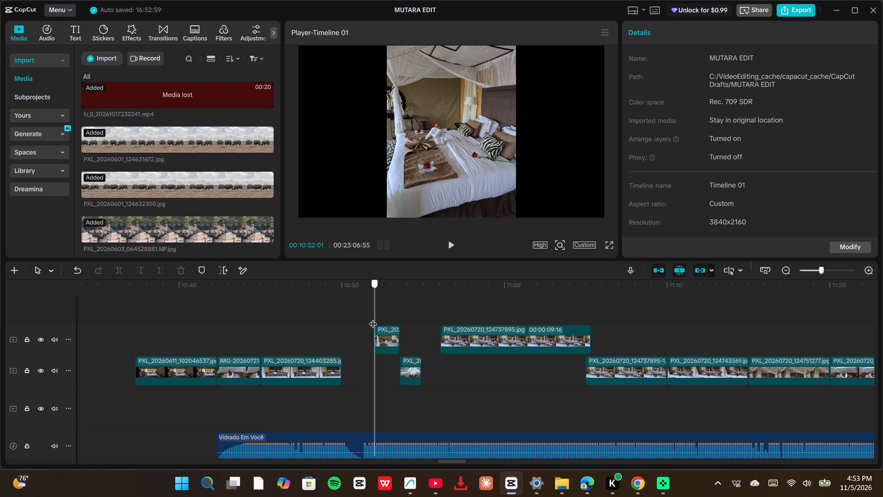
{"action": "left_click_drag", "start_coordinate": [373, 318], "coordinate": [372, 318]}
{"action": "left_click", "coordinate": [348, 325]}
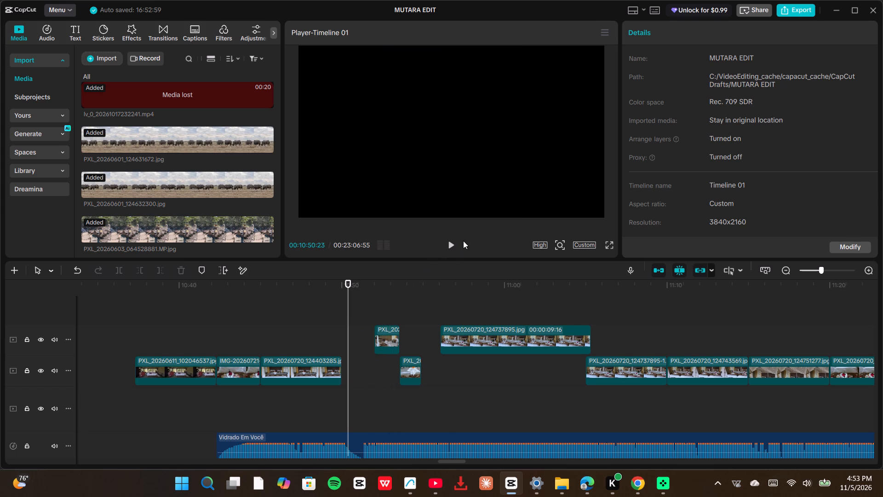
{"action": "left_click", "coordinate": [452, 247]}
{"action": "left_click", "coordinate": [452, 247]}
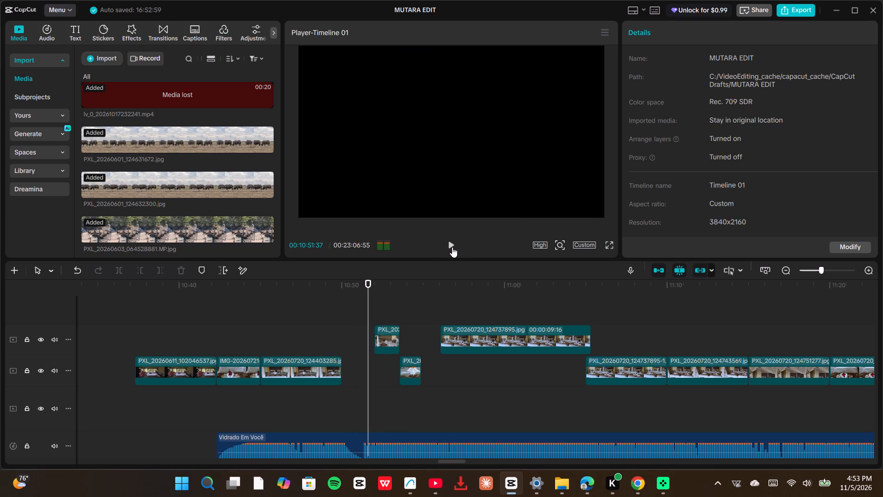
Step back through Vidrado Em Você from 10:51:37 to 10:51:20, replaying a short stretch, to find the beat.
{"action": "key", "text": "Left"}
{"action": "key", "text": "Left"}
{"action": "key", "text": "Left"}
{"action": "key", "text": "Left"}
{"action": "key", "text": "Left"}
{"action": "key", "text": "Left"}
{"action": "key", "text": "Left"}
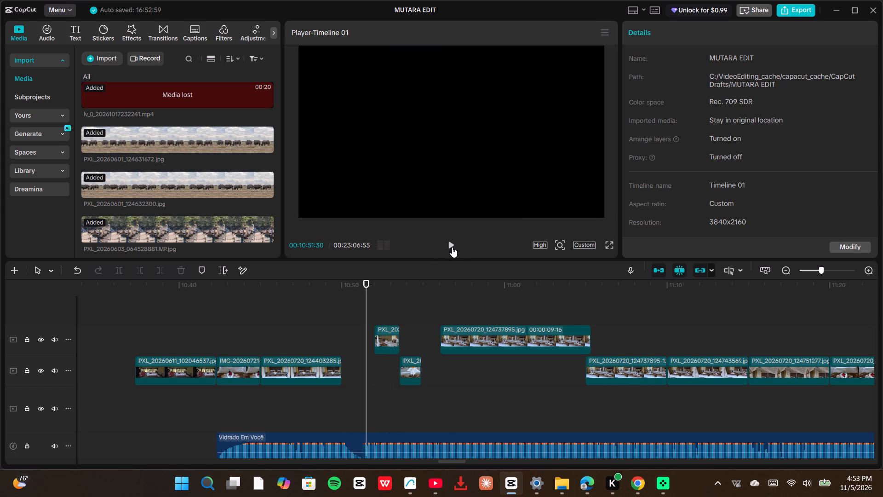
{"action": "key", "text": "Left"}
{"action": "key", "text": "Left"}
{"action": "key", "text": "Left"}
{"action": "key", "text": "Left"}
{"action": "key", "text": "space"}
{"action": "key", "text": "space"}
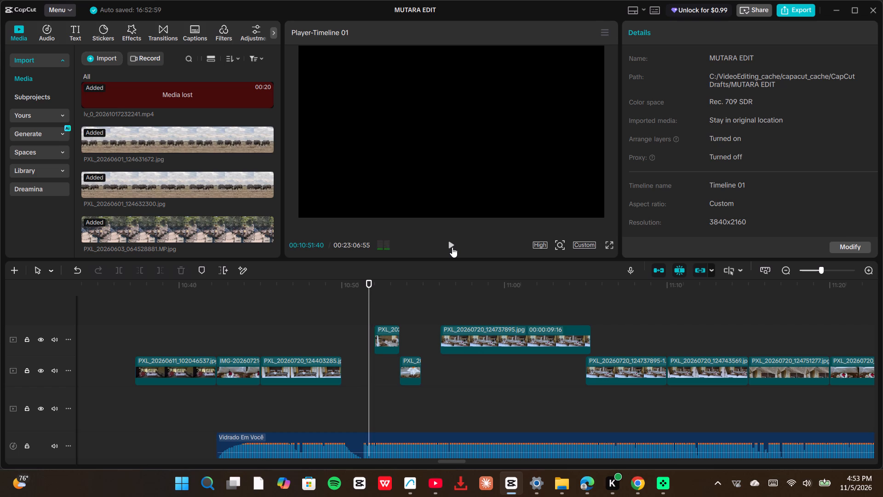
{"action": "key", "text": "Left"}
{"action": "key", "text": "Left"}
{"action": "key", "text": "Left"}
{"action": "key", "text": "Left"}
{"action": "key", "text": "Left"}
{"action": "key", "text": "Left"}
{"action": "key", "text": "Left"}
{"action": "key", "text": "Left"}
{"action": "key", "text": "Left"}
{"action": "key", "text": "Left"}
{"action": "key", "text": "Left"}
{"action": "key", "text": "Left"}
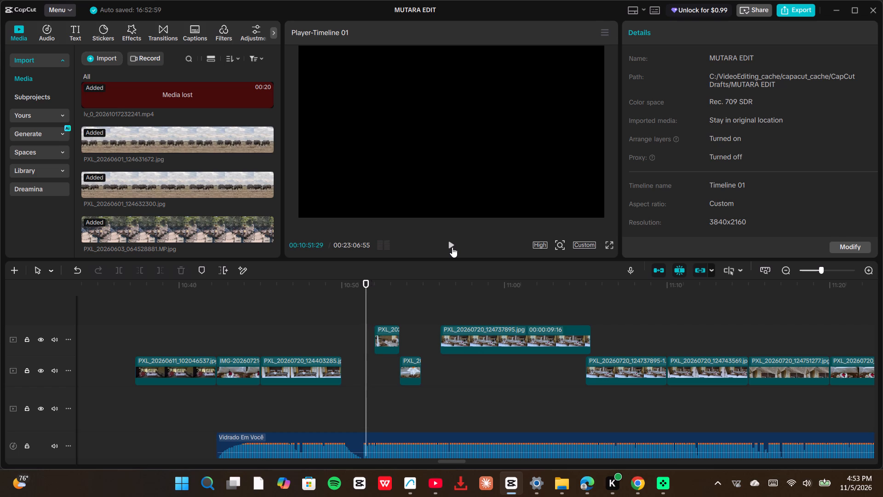
{"action": "key", "text": "Left"}
{"action": "key", "text": "Left"}
{"action": "key", "text": "Left"}
{"action": "key", "text": "Left"}
{"action": "key", "text": "Left"}
{"action": "key", "text": "Left"}
{"action": "key", "text": "Left"}
{"action": "key", "text": "Left"}
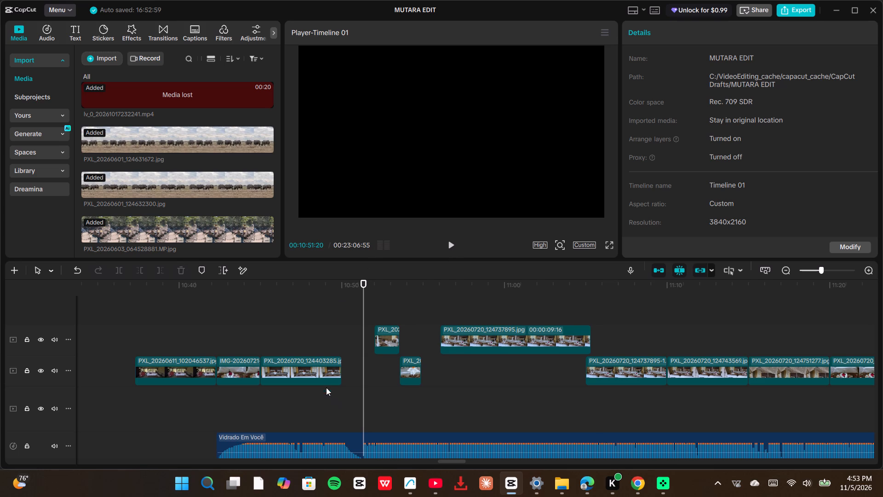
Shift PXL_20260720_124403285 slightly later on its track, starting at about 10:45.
{"action": "left_click", "coordinate": [330, 358]}
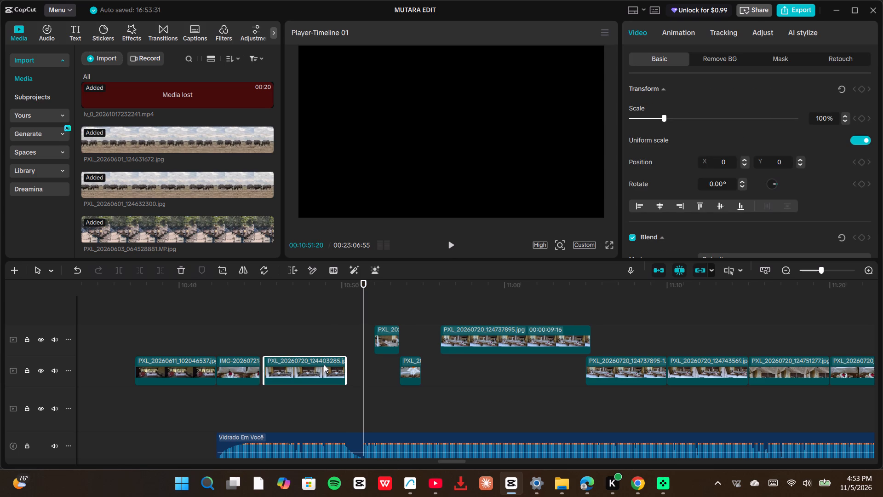
{"action": "key", "text": "Escape"}
{"action": "left_click", "coordinate": [337, 339]}
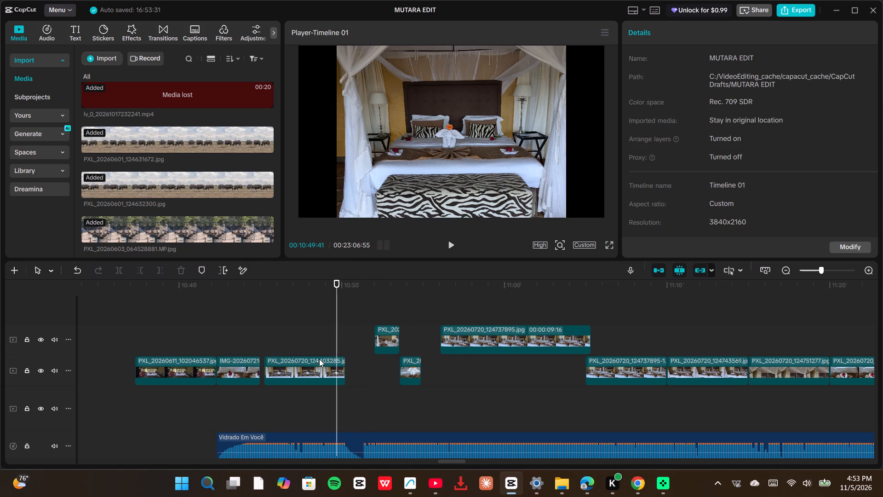
{"action": "left_click", "coordinate": [308, 363]}
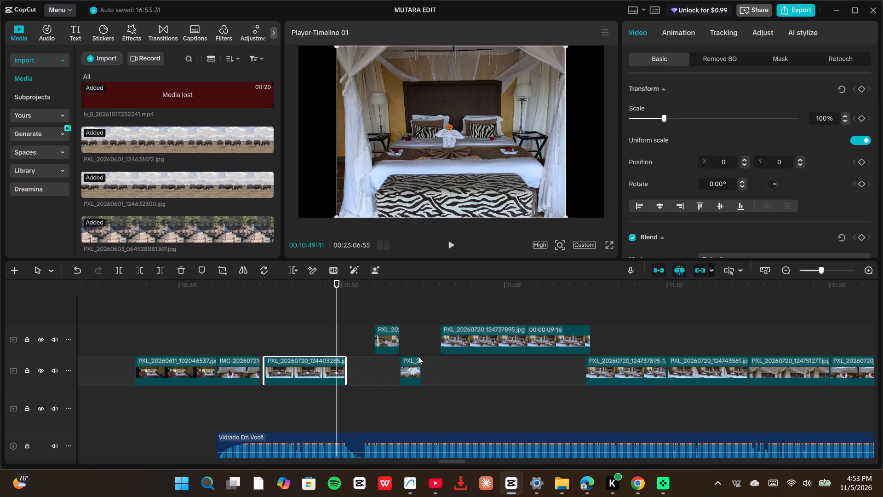
Play the music and the two short retimed photos from about 10:52 to 10:54:55.
{"action": "left_click", "coordinate": [374, 312]}
{"action": "left_click", "coordinate": [450, 243]}
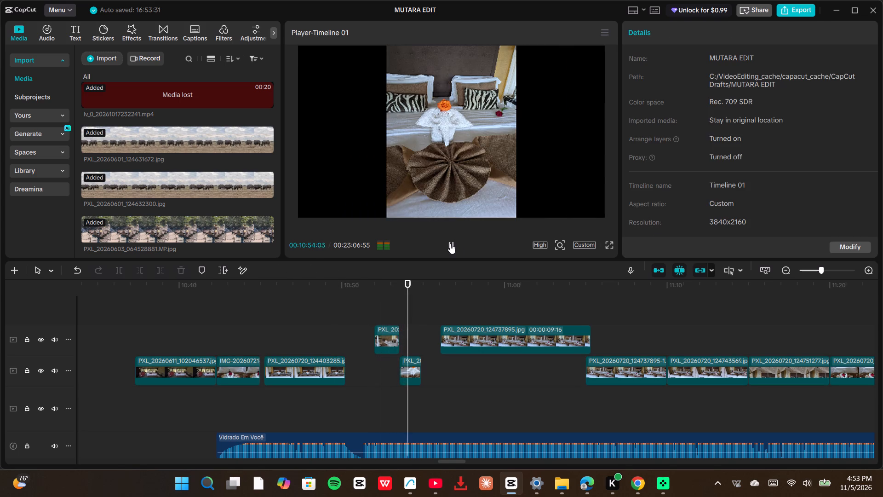
{"action": "left_click", "coordinate": [450, 243]}
{"action": "double_click", "coordinate": [450, 243]}
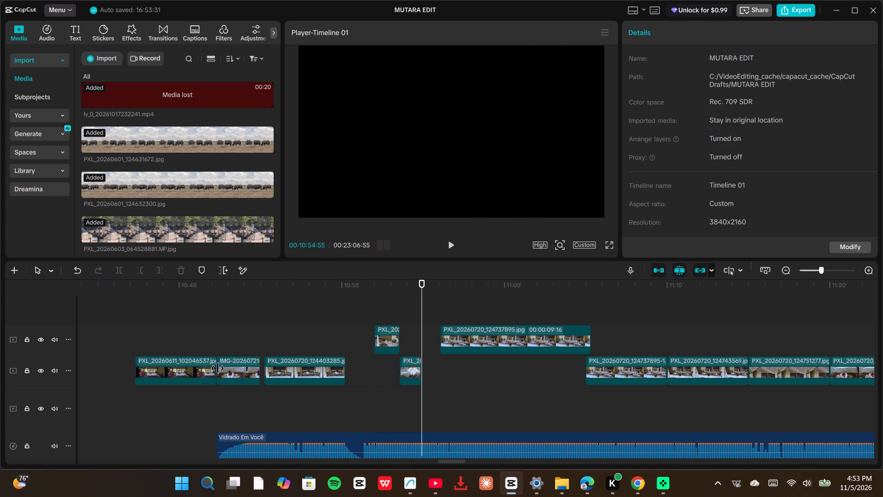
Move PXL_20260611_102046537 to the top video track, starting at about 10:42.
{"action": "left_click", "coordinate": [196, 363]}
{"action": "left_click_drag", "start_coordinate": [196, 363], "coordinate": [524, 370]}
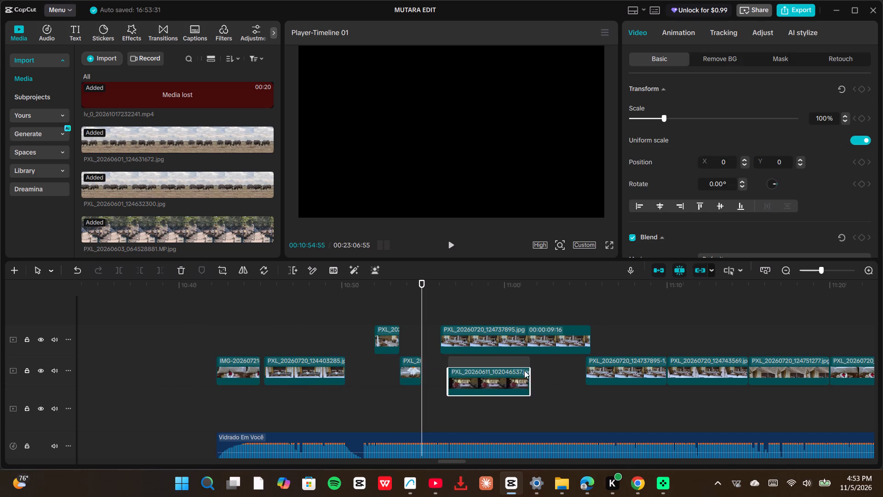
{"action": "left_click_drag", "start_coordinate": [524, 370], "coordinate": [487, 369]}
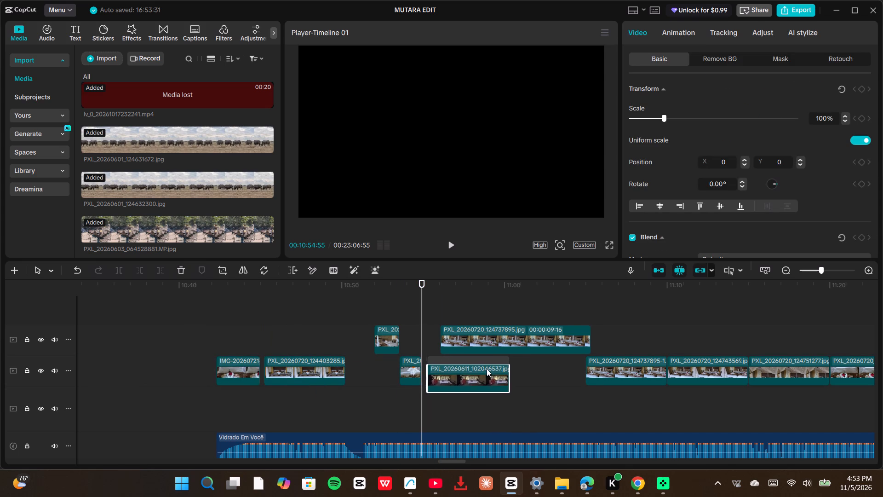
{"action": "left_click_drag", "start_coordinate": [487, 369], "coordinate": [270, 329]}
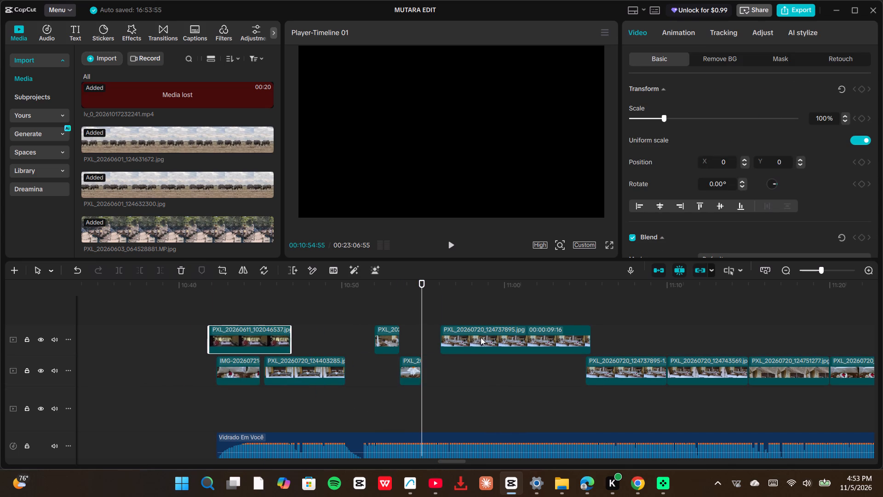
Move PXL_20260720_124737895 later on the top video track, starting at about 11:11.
{"action": "left_click_drag", "start_coordinate": [481, 337], "coordinate": [720, 337]}
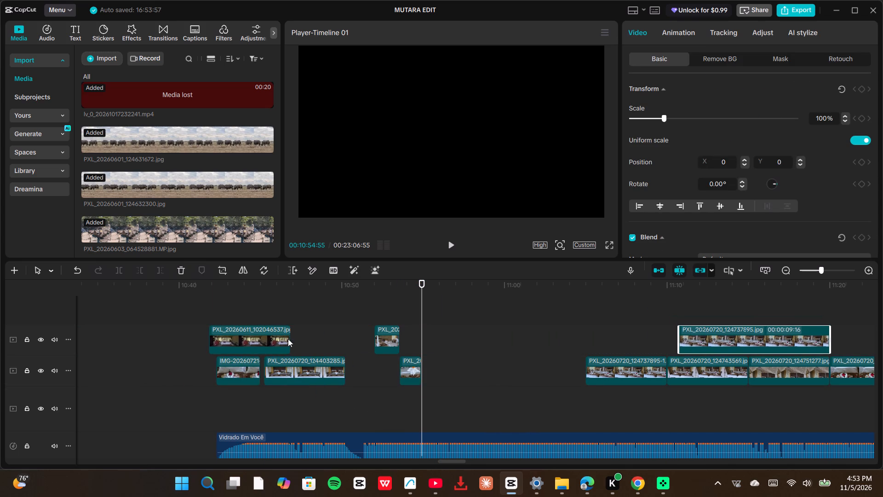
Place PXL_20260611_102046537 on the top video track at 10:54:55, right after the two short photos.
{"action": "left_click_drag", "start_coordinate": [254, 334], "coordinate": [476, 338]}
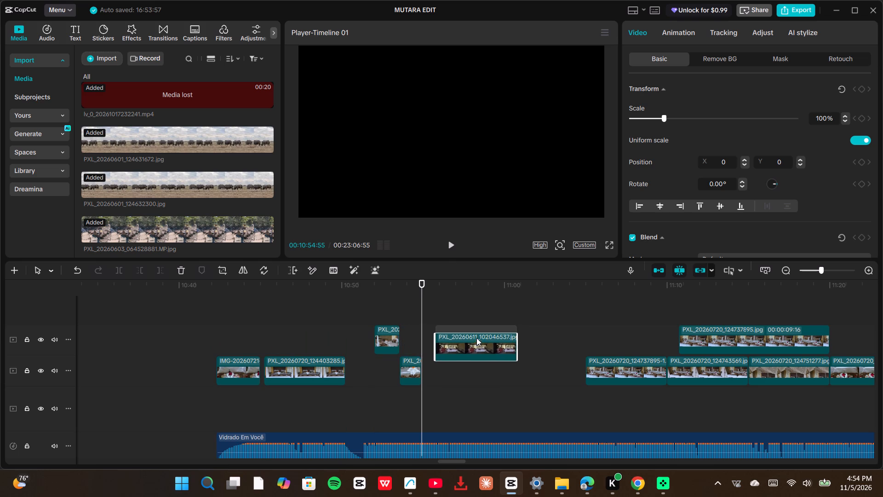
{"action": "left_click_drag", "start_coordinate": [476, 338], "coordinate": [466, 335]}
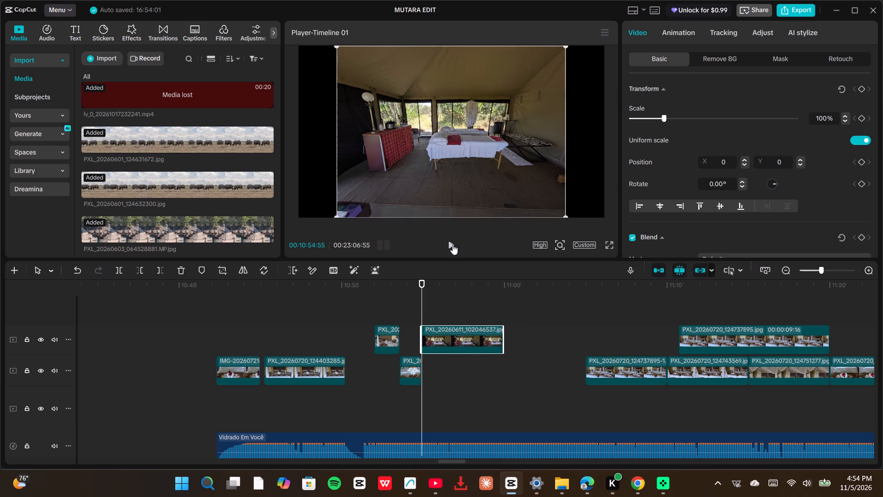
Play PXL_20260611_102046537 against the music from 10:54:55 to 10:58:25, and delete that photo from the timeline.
{"action": "left_click", "coordinate": [452, 244]}
{"action": "left_click", "coordinate": [452, 244]}
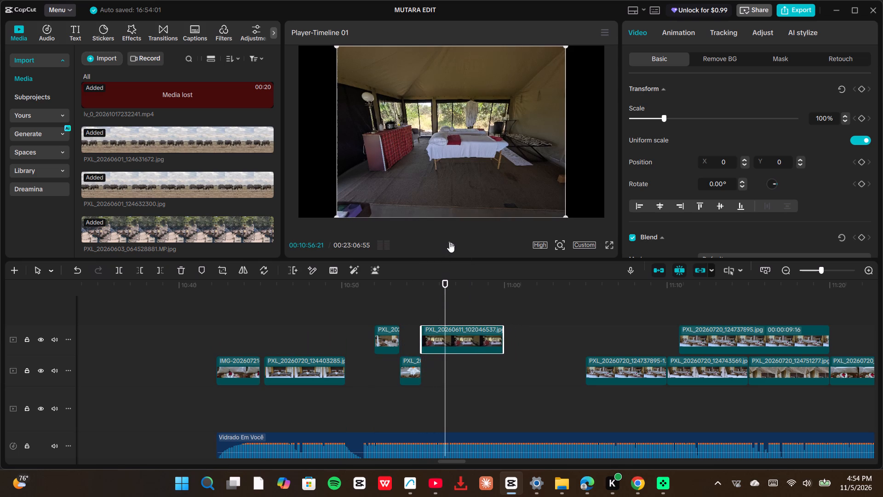
{"action": "left_click", "coordinate": [451, 241]}
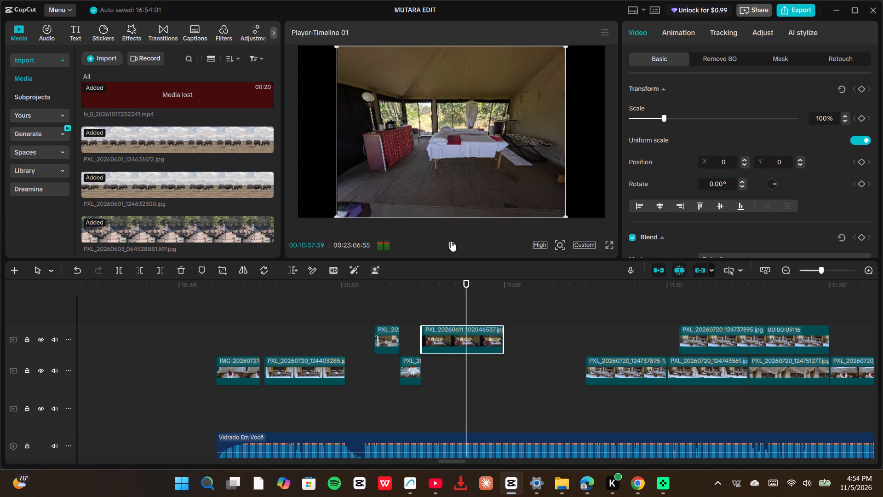
{"action": "left_click", "coordinate": [451, 241]}
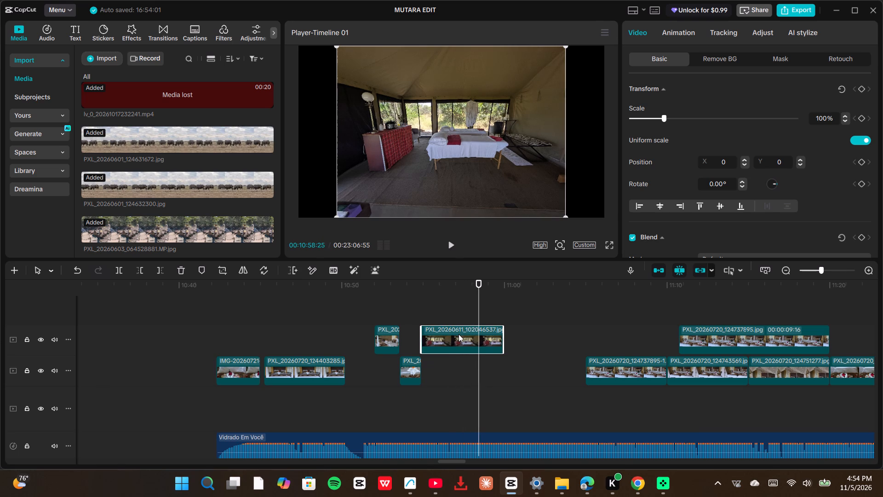
{"action": "key", "text": "Delete"}
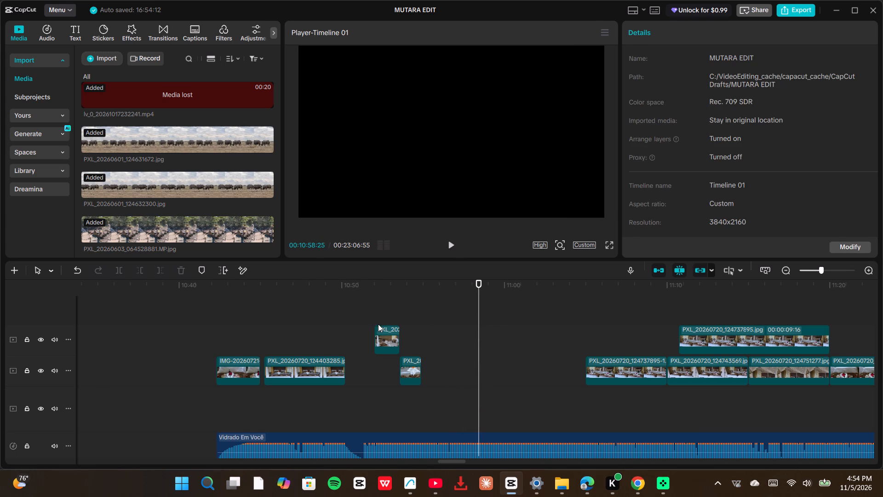
Replay the short photos from about 10:52, and place the IMG-20260721 photo on the top video track at 10:54:54.
{"action": "left_click", "coordinate": [378, 324]}
{"action": "left_click", "coordinate": [455, 246]}
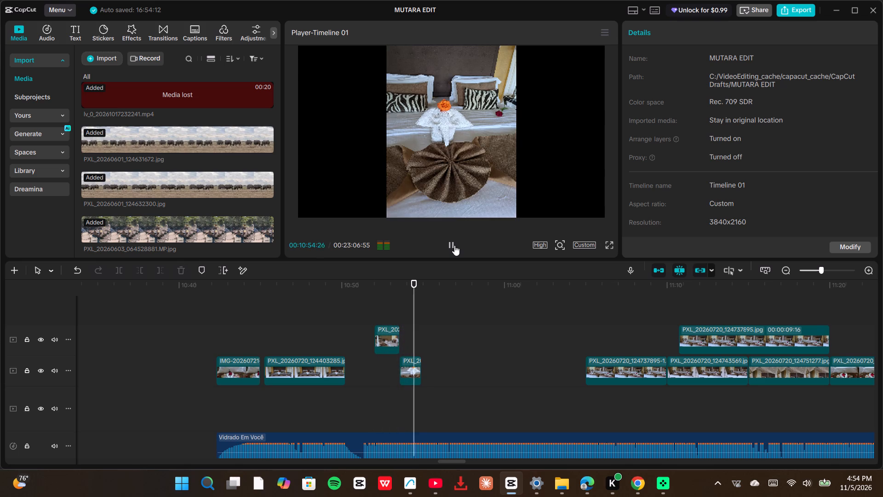
{"action": "left_click", "coordinate": [454, 245]}
{"action": "key", "text": "Left"}
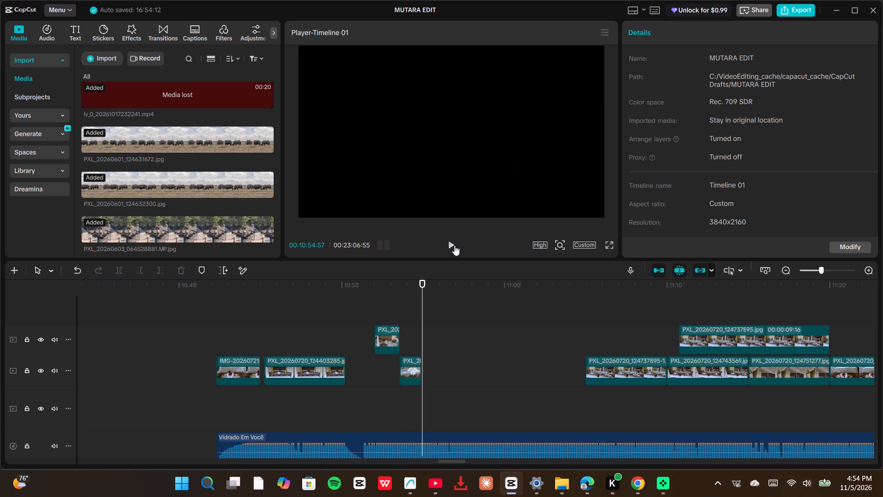
{"action": "key", "text": "Left"}
{"action": "key", "text": "Left"}
{"action": "key", "text": "Left"}
{"action": "key", "text": "Left"}
{"action": "key", "text": "Left"}
{"action": "key", "text": "Right"}
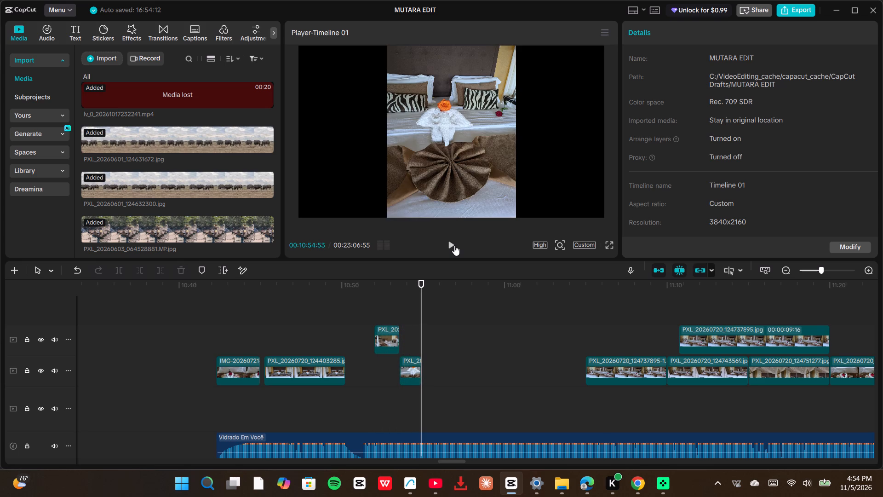
{"action": "key", "text": "Right"}
{"action": "left_click_drag", "start_coordinate": [230, 362], "coordinate": [437, 333]}
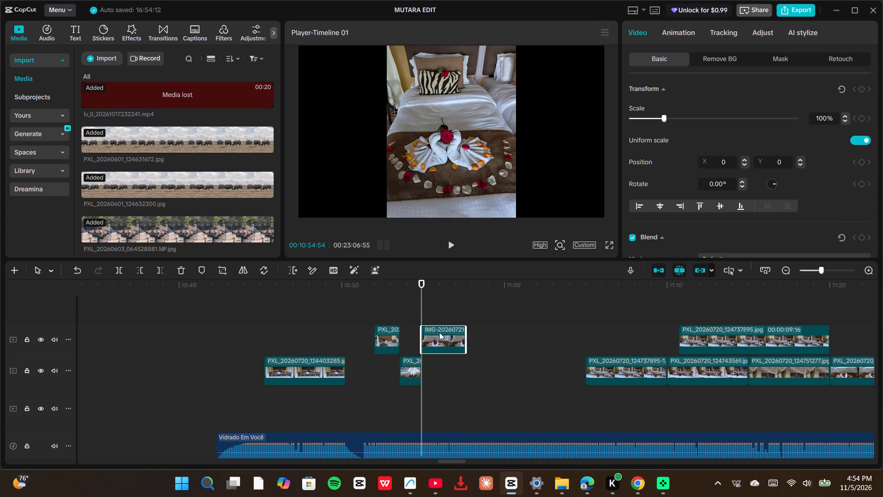
Play the IMG-20260721 photo from 10:54:54 to 10:56:20, and check the beat between 10:56:18 and 10:56:31.
{"action": "left_click", "coordinate": [449, 240]}
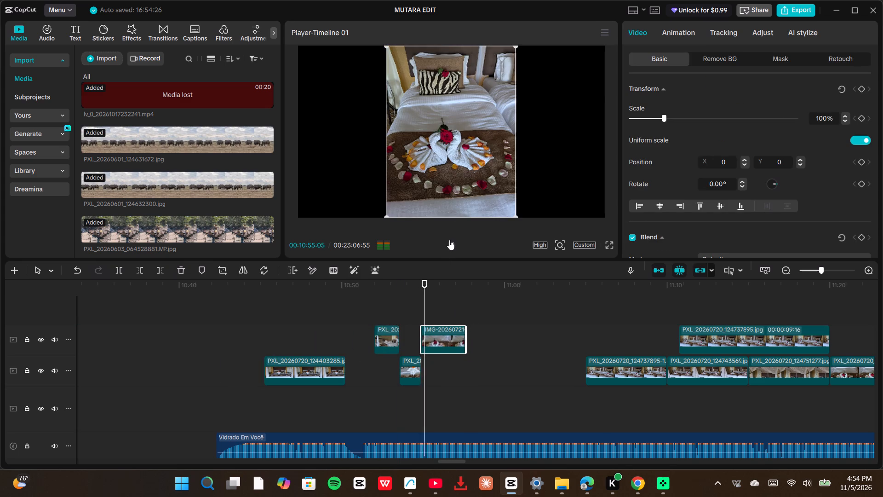
{"action": "left_click", "coordinate": [449, 240]}
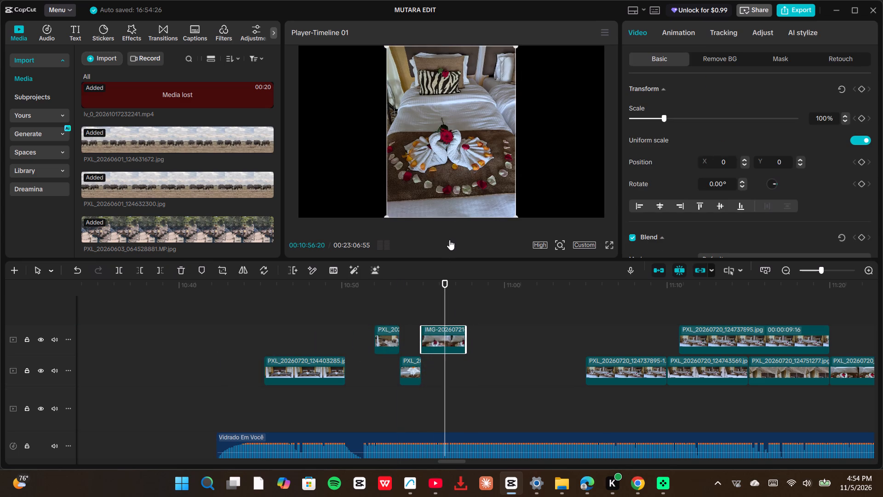
{"action": "key", "text": "Left"}
{"action": "key", "text": "Left"}
{"action": "key", "text": "Left"}
{"action": "key", "text": "Left"}
{"action": "key", "text": "Left"}
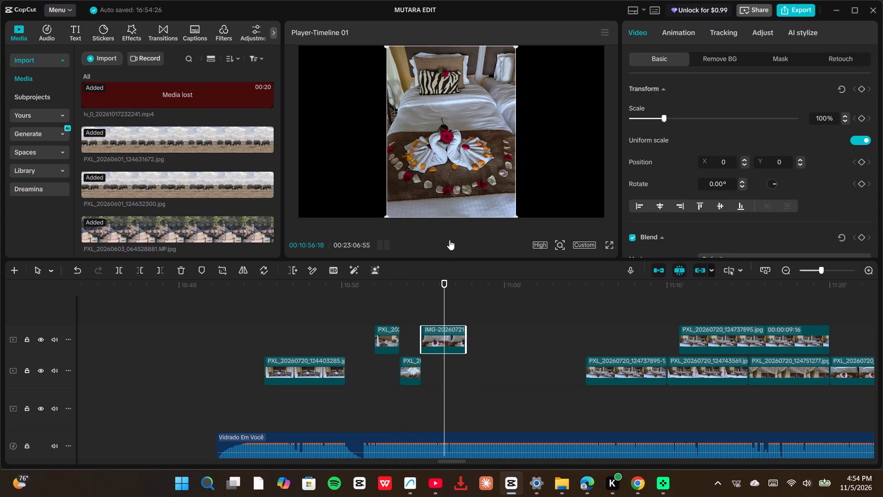
{"action": "key", "text": "space"}
{"action": "key", "text": "space"}
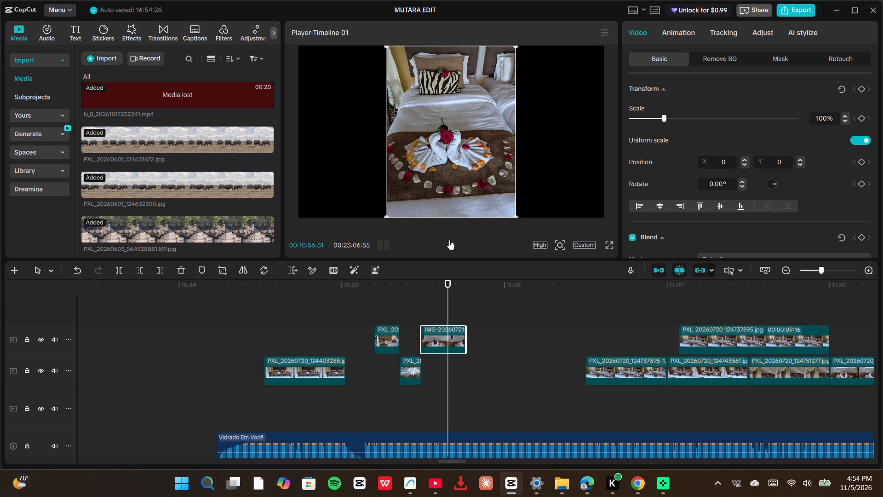
Replay the music from 10:55:37 to 10:58:40, and step back to about 10:58:15 in search of the next beat.
{"action": "left_click", "coordinate": [433, 302]}
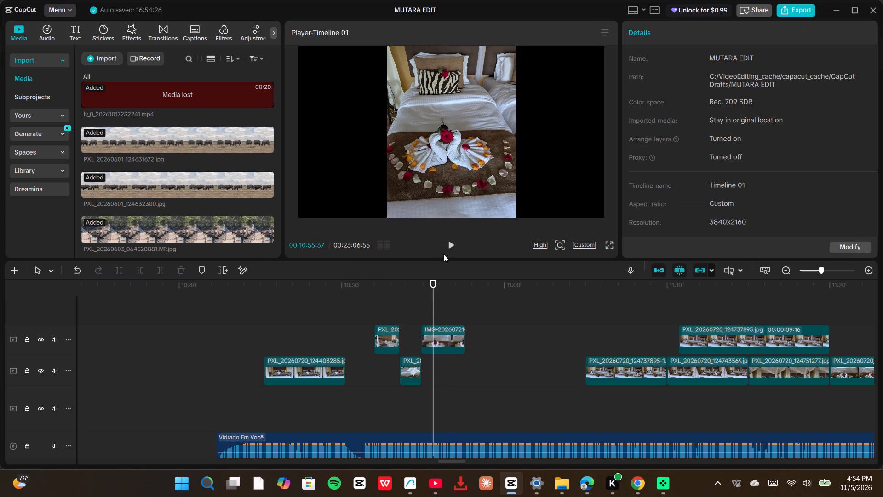
{"action": "left_click", "coordinate": [450, 243]}
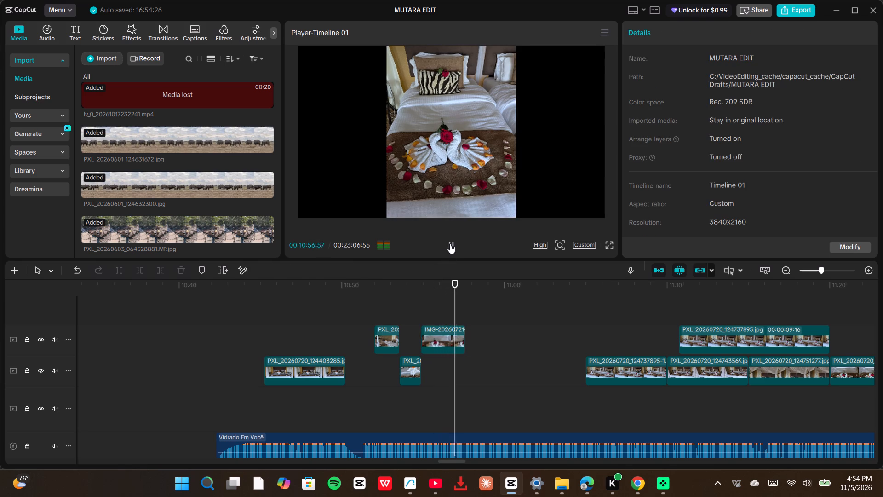
{"action": "key", "text": "Left"}
{"action": "key", "text": "Left"}
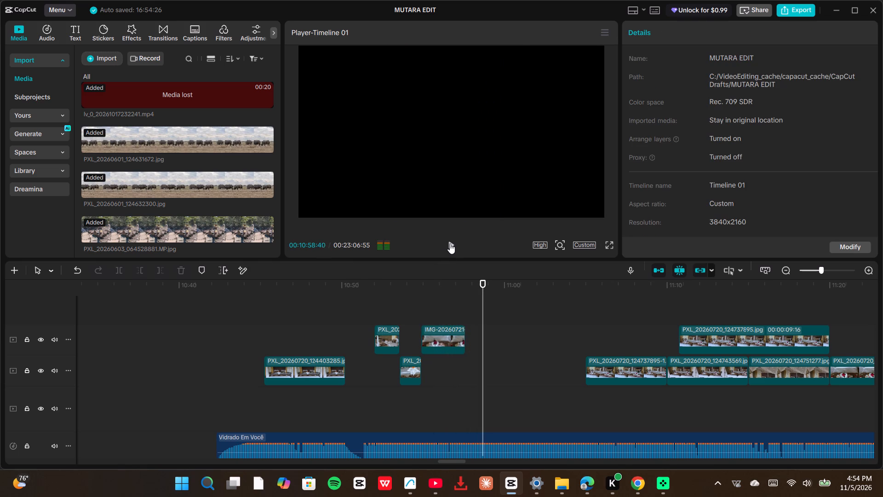
{"action": "key", "text": "Left"}
{"action": "key", "text": "Left"}
{"action": "key", "text": "Left"}
{"action": "key", "text": "Left"}
{"action": "key", "text": "Left"}
{"action": "key", "text": "Left"}
{"action": "key", "text": "Left"}
{"action": "key", "text": "Left"}
{"action": "key", "text": "Left"}
{"action": "key", "text": "Left"}
{"action": "key", "text": "Left"}
{"action": "key", "text": "Left"}
{"action": "key", "text": "Left"}
{"action": "key", "text": "Left"}
{"action": "key", "text": "Left"}
{"action": "key", "text": "Left"}
{"action": "key", "text": "Left"}
{"action": "key", "text": "Left"}
{"action": "key", "text": "Left"}
{"action": "key", "text": "Left"}
{"action": "key", "text": "Left"}
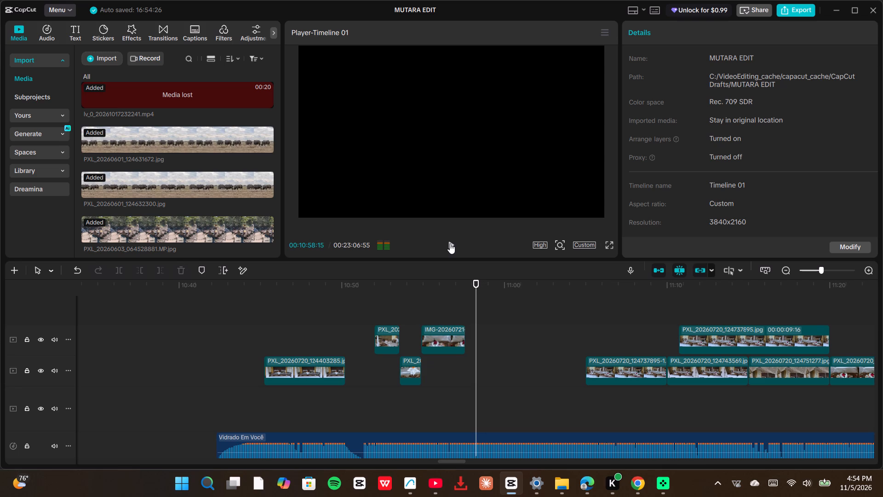
Replay the music from about 10:54 to 10:58:26, and step back to 10:57:21 in search of the next beat.
{"action": "left_click", "coordinate": [413, 309]}
{"action": "left_click", "coordinate": [451, 242]}
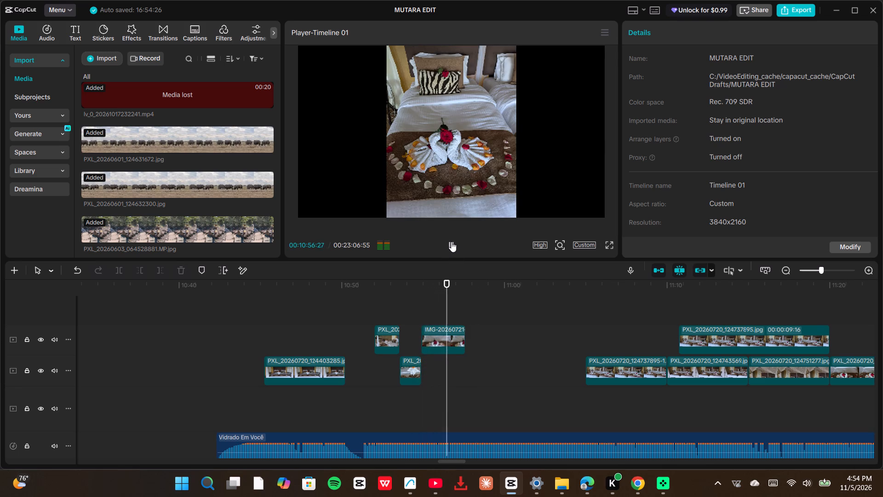
{"action": "left_click", "coordinate": [444, 245]}
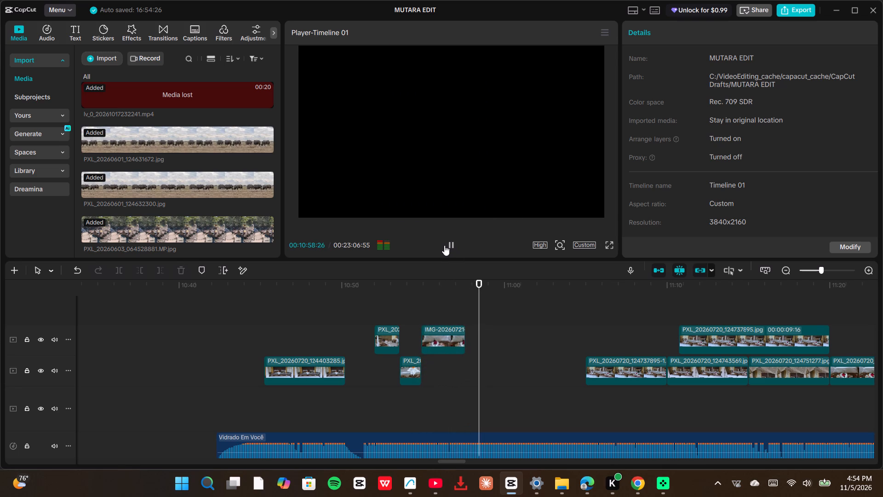
{"action": "key", "text": "Left"}
{"action": "key", "text": "Left"}
{"action": "key", "text": "Left"}
{"action": "key", "text": "Left"}
{"action": "key", "text": "Left"}
{"action": "key", "text": "Left"}
{"action": "key", "text": "Left"}
{"action": "key", "text": "Left"}
{"action": "key", "text": "Left"}
{"action": "key", "text": "Left"}
{"action": "key", "text": "Left"}
{"action": "key", "text": "Left"}
{"action": "key", "text": "Left"}
{"action": "key", "text": "Left"}
{"action": "key", "text": "Left"}
{"action": "key", "text": "Left"}
{"action": "key", "text": "Left"}
{"action": "key", "text": "Left"}
{"action": "key", "text": "Left"}
{"action": "key", "text": "Left"}
{"action": "key", "text": "Left"}
{"action": "key", "text": "Left"}
{"action": "key", "text": "Left"}
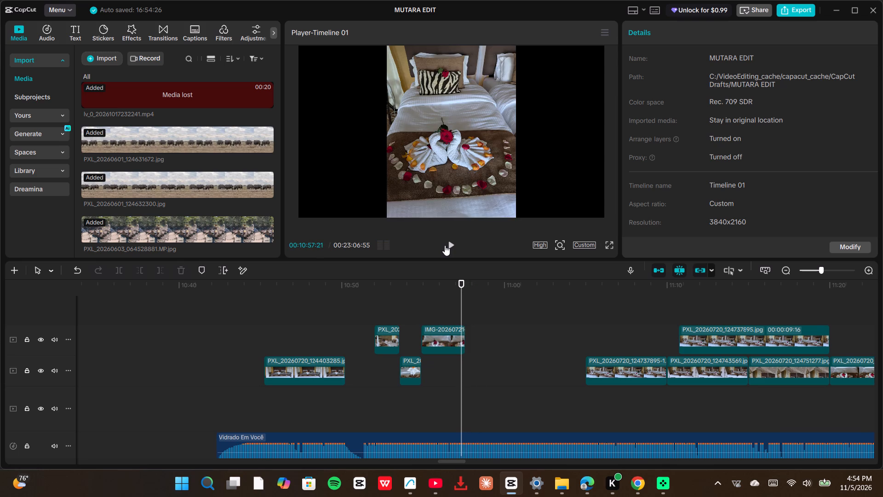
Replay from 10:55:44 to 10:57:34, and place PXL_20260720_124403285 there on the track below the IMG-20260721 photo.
{"action": "left_click", "coordinate": [435, 300]}
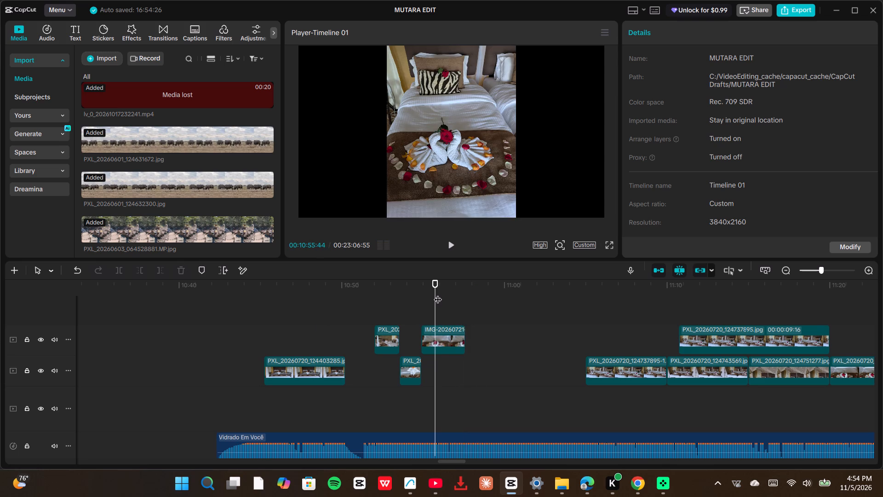
{"action": "key", "text": "space"}
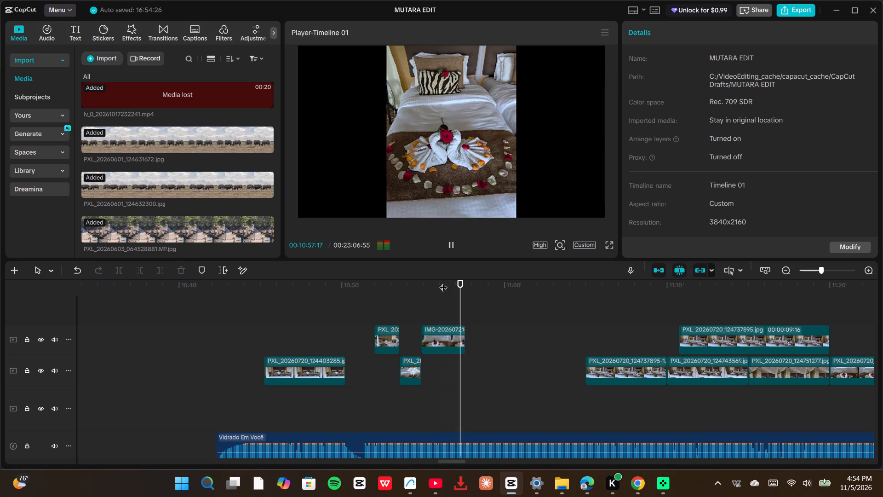
{"action": "key", "text": "space"}
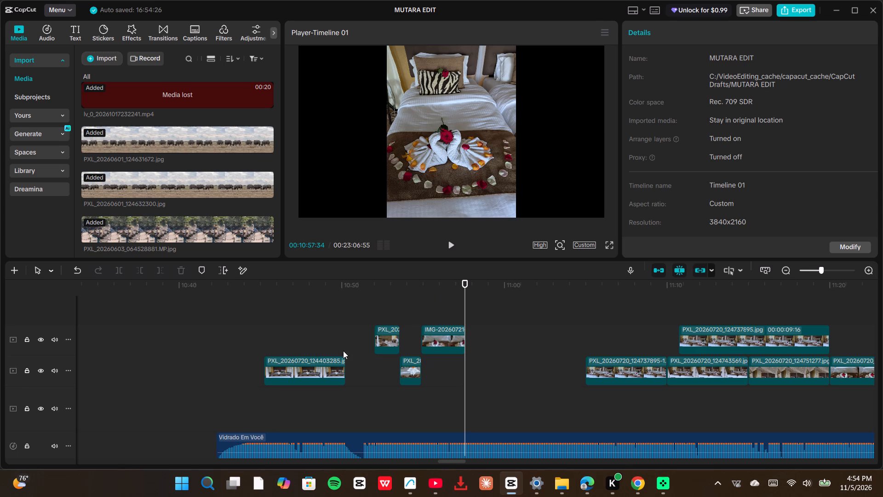
{"action": "left_click_drag", "start_coordinate": [316, 364], "coordinate": [522, 369]}
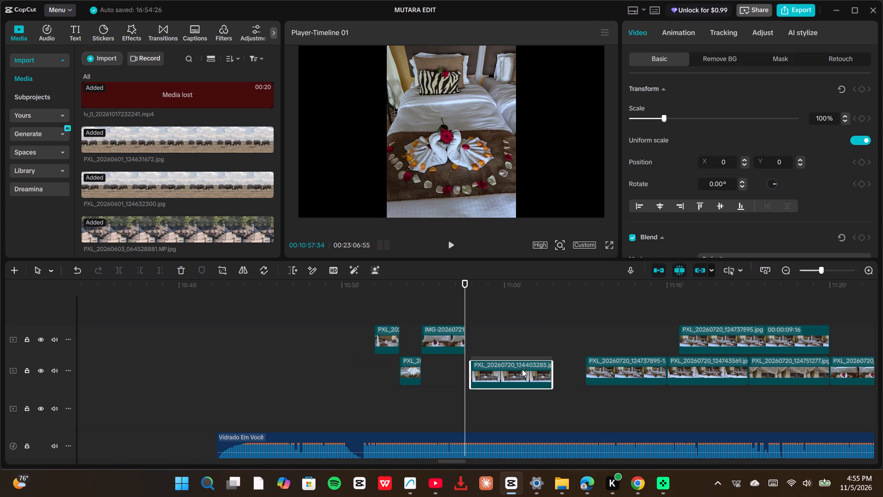
{"action": "left_click_drag", "start_coordinate": [522, 369], "coordinate": [521, 370]}
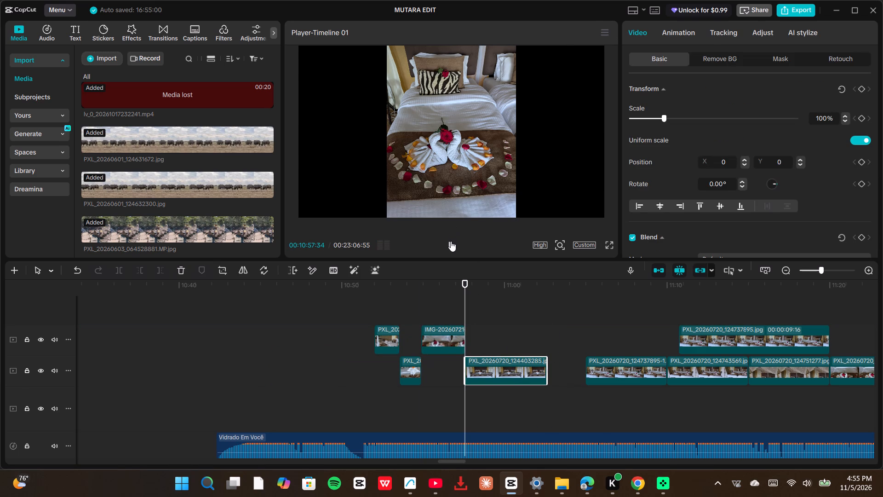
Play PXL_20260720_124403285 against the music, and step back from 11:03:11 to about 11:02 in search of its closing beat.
{"action": "left_click", "coordinate": [451, 241]}
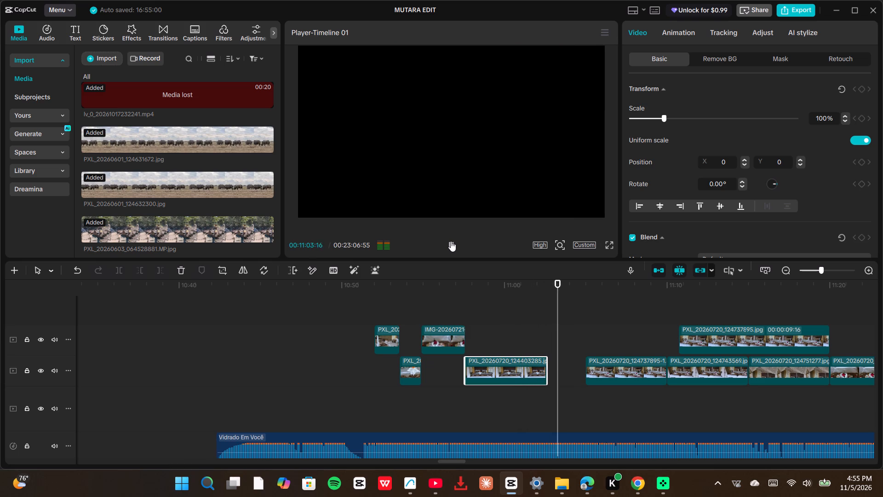
{"action": "left_click", "coordinate": [451, 241]}
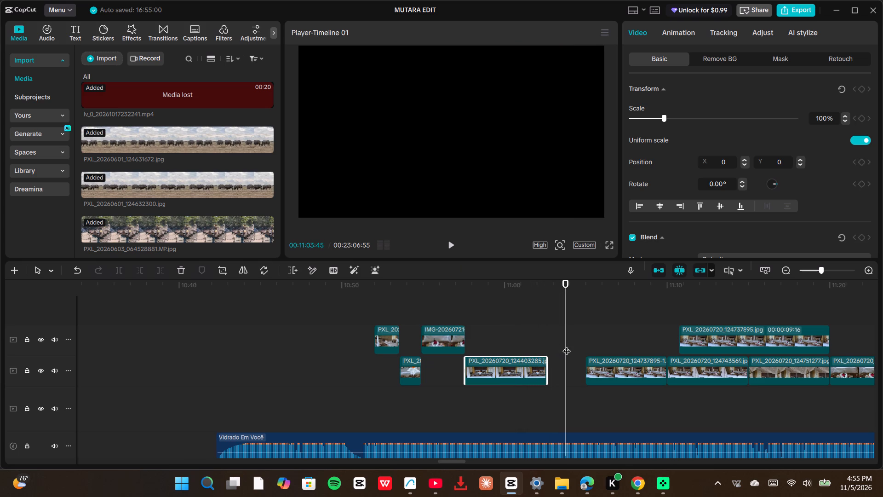
{"action": "left_click_drag", "start_coordinate": [567, 345], "coordinate": [545, 355]}
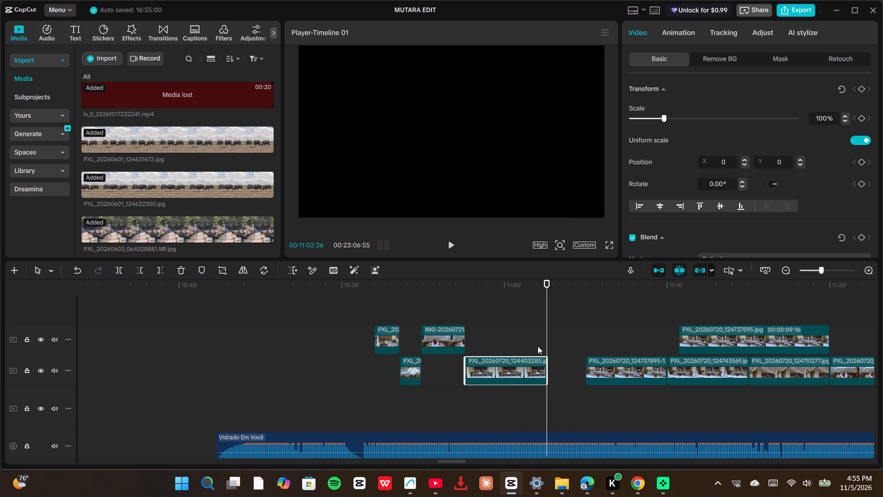
{"action": "left_click", "coordinate": [452, 244]}
{"action": "left_click", "coordinate": [452, 244]}
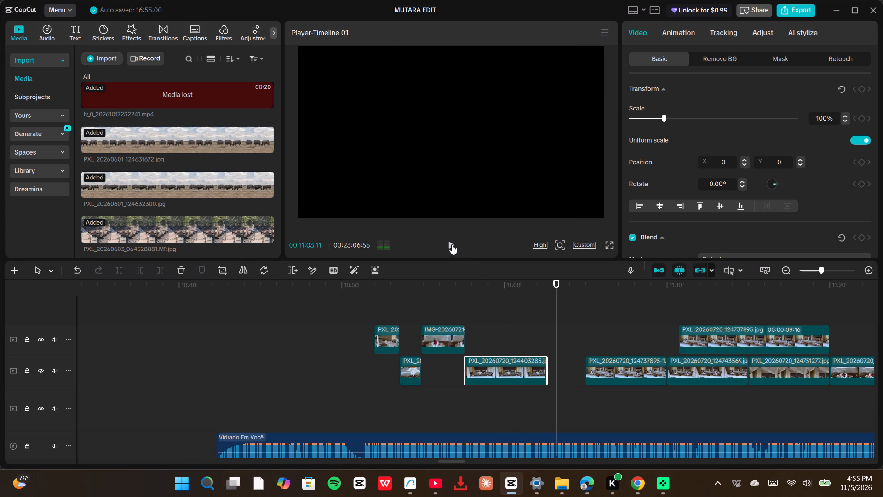
{"action": "key", "text": "Left"}
{"action": "key", "text": "Left"}
{"action": "key", "text": "Left"}
{"action": "key", "text": "Left"}
{"action": "key", "text": "Left"}
{"action": "key", "text": "Left"}
{"action": "key", "text": "Left"}
{"action": "key", "text": "Left"}
{"action": "key", "text": "Left"}
{"action": "key", "text": "Left"}
{"action": "key", "text": "Left"}
{"action": "key", "text": "Left"}
{"action": "key", "text": "Left"}
{"action": "key", "text": "Left"}
{"action": "key", "text": "Left"}
{"action": "key", "text": "Left"}
{"action": "key", "text": "Left"}
{"action": "key", "text": "Left"}
{"action": "key", "text": "Left"}
{"action": "key", "text": "Left"}
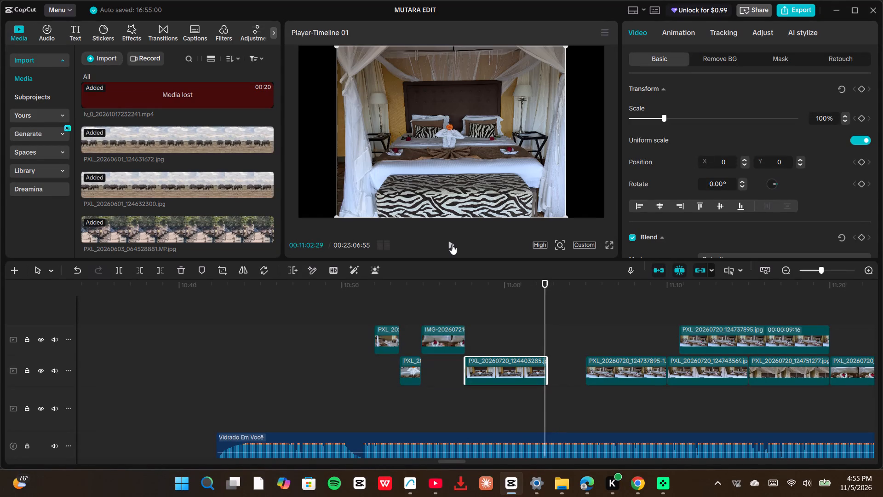
{"action": "key", "text": "space"}
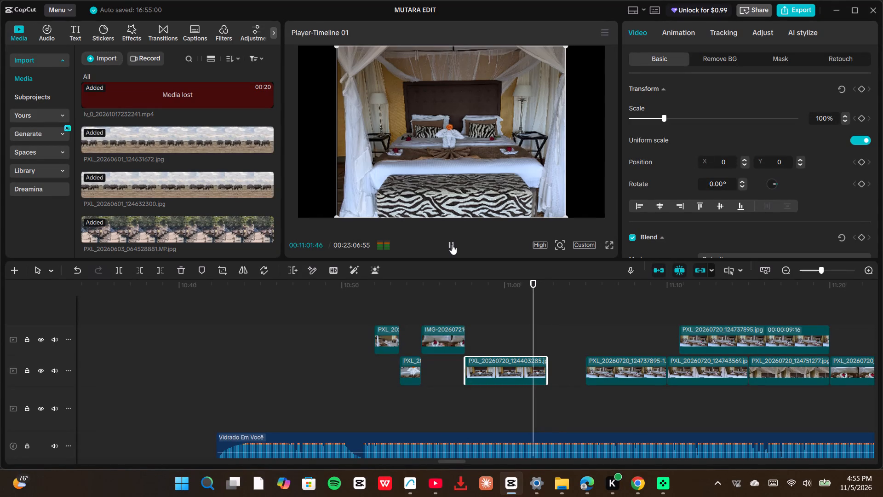
{"action": "key", "text": "space"}
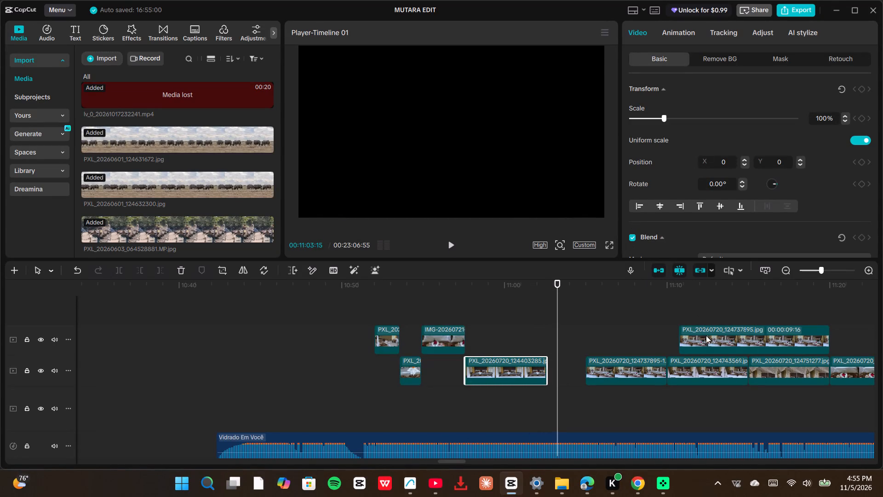
{"action": "left_click_drag", "start_coordinate": [639, 366], "coordinate": [612, 370]}
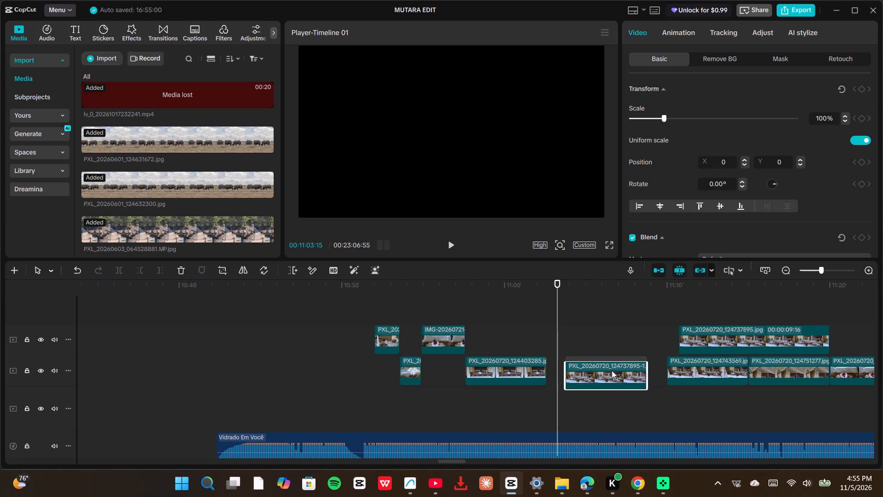
{"action": "left_click_drag", "start_coordinate": [612, 370], "coordinate": [612, 365]}
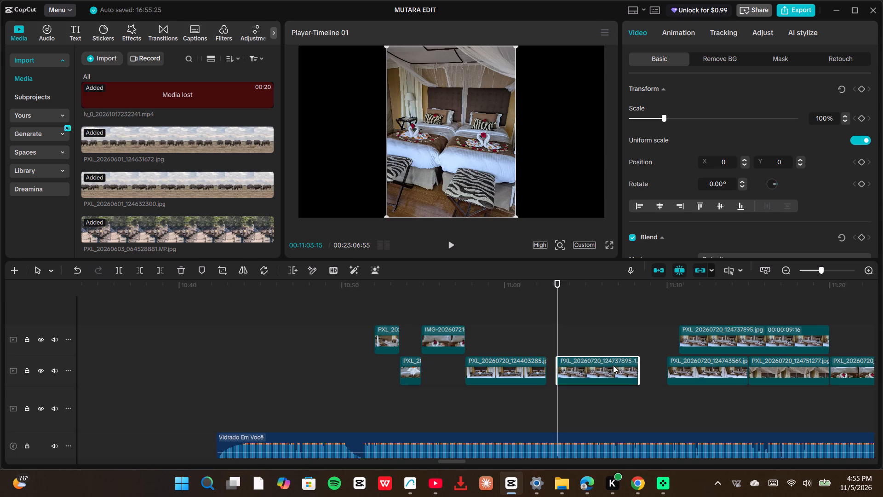
{"action": "left_click_drag", "start_coordinate": [516, 215], "coordinate": [698, 311]}
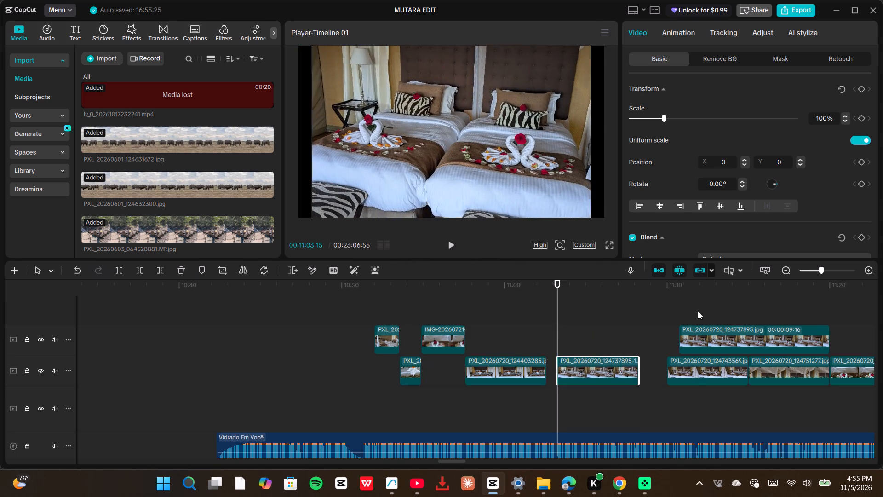
{"action": "left_click_drag", "start_coordinate": [698, 311], "coordinate": [719, 329]}
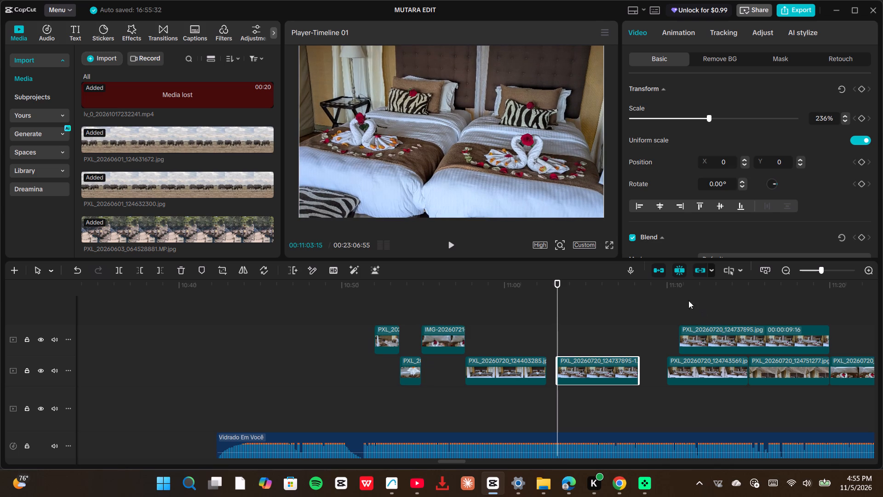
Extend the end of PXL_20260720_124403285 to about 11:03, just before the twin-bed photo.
{"action": "left_click", "coordinate": [510, 337]}
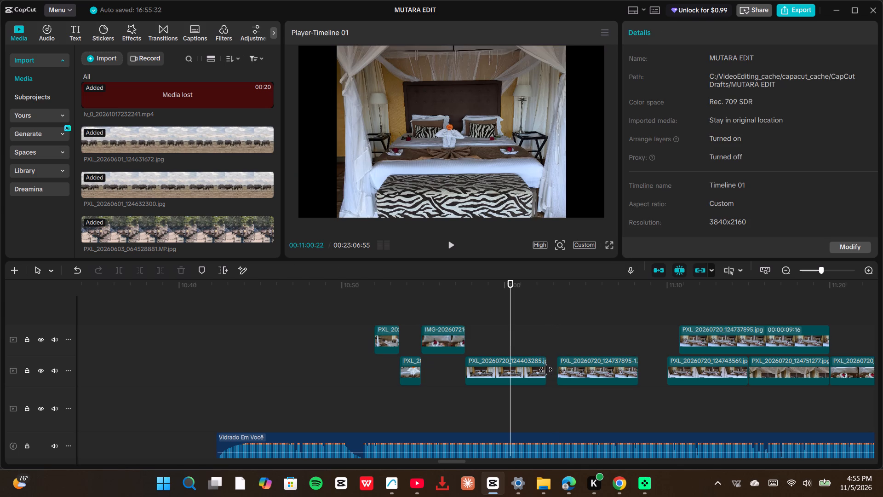
{"action": "left_click_drag", "start_coordinate": [546, 370], "coordinate": [557, 369]}
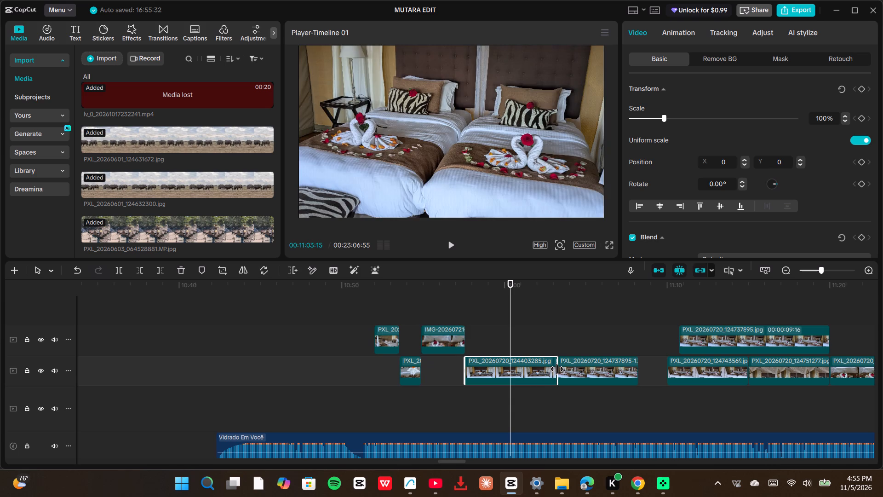
{"action": "left_click_drag", "start_coordinate": [557, 369], "coordinate": [554, 369]}
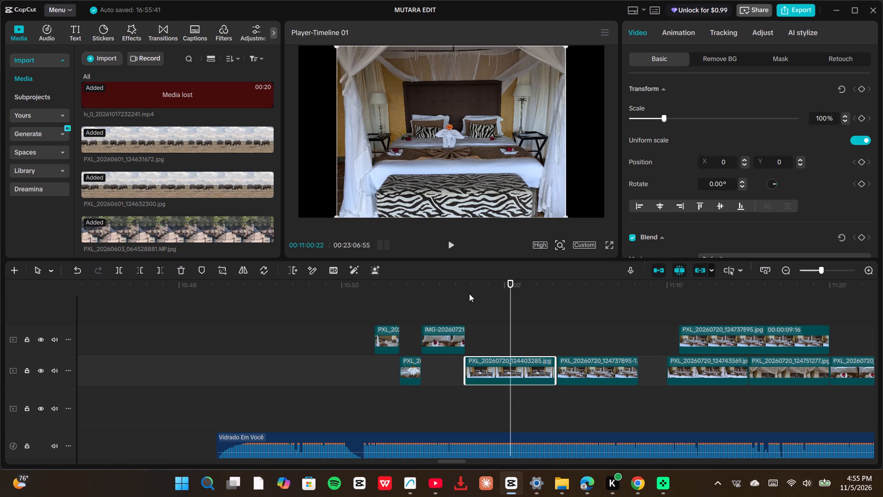
Play the photos against the music from about 10:55 to 11:09, and again from 10:53:57 to 10:56:55.
{"action": "left_click", "coordinate": [426, 300]}
{"action": "left_click", "coordinate": [454, 242]}
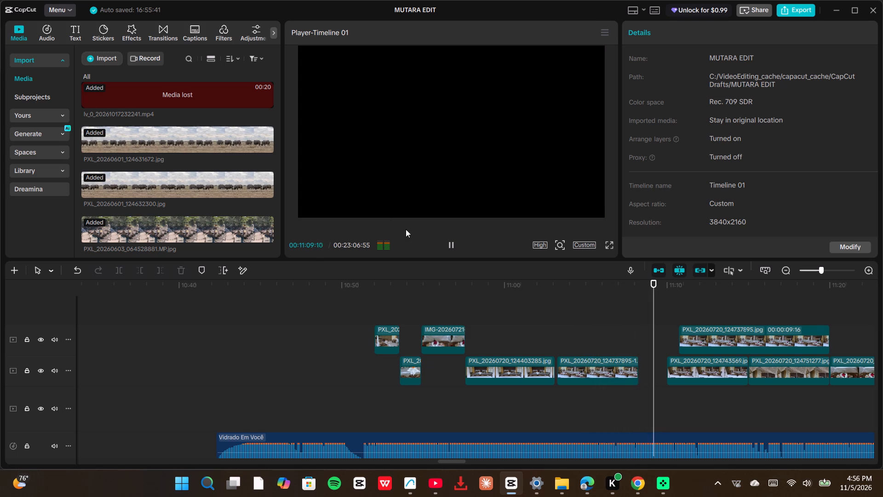
{"action": "left_click", "coordinate": [450, 246]}
{"action": "left_click", "coordinate": [406, 317]}
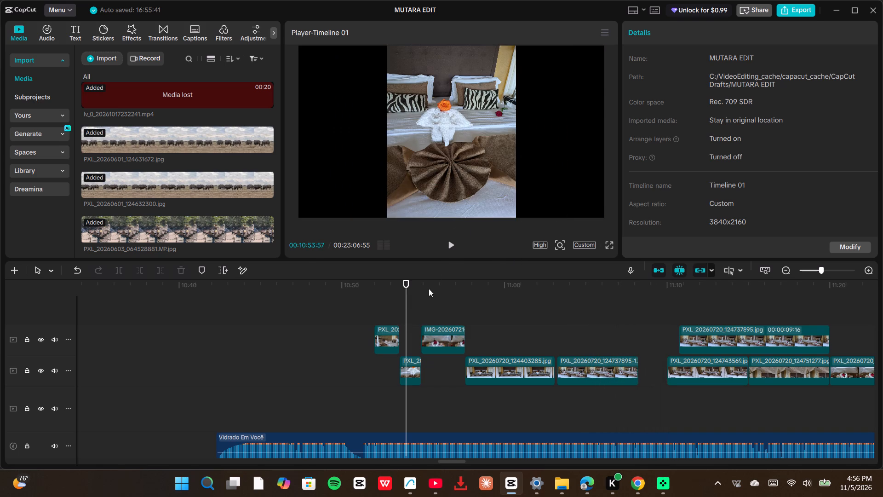
{"action": "left_click", "coordinate": [453, 243]}
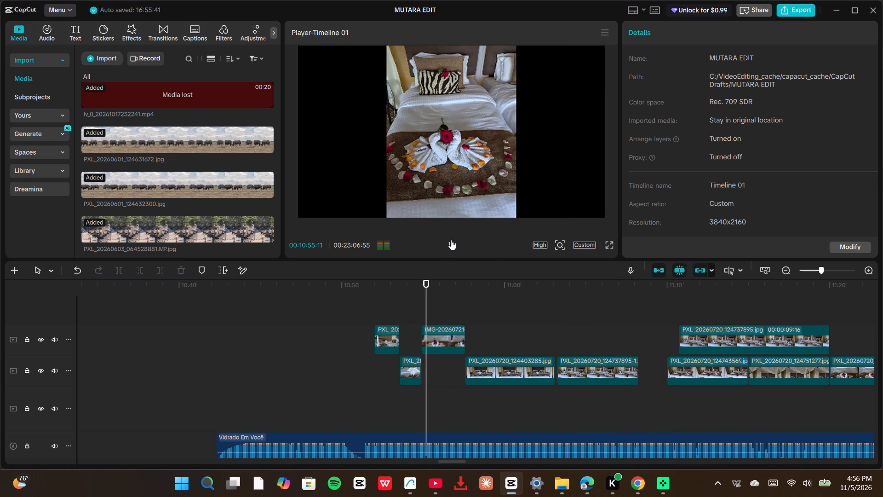
{"action": "key", "text": "space"}
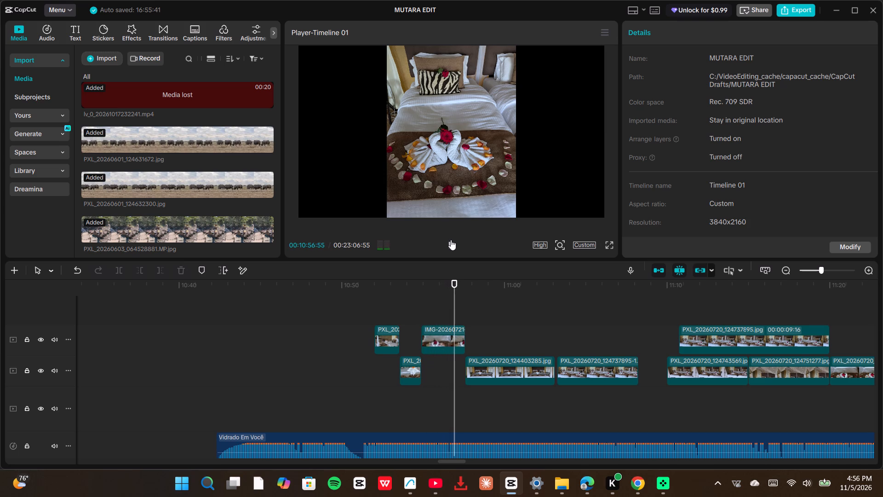
Enlarge the IMG-20260721 towel-swan photo to 236% so that it fills the frame.
{"action": "left_click", "coordinate": [416, 133]}
{"action": "left_click_drag", "start_coordinate": [383, 215], "coordinate": [59, 226]}
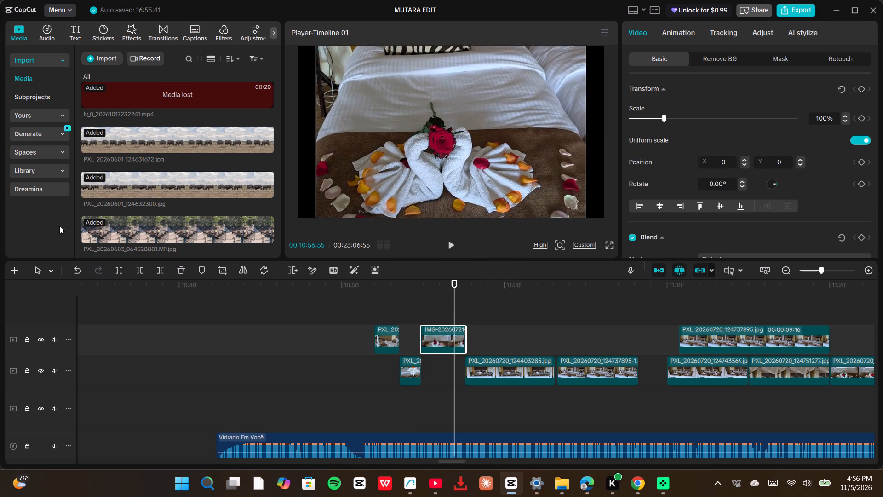
{"action": "left_click_drag", "start_coordinate": [59, 226], "coordinate": [15, 239]}
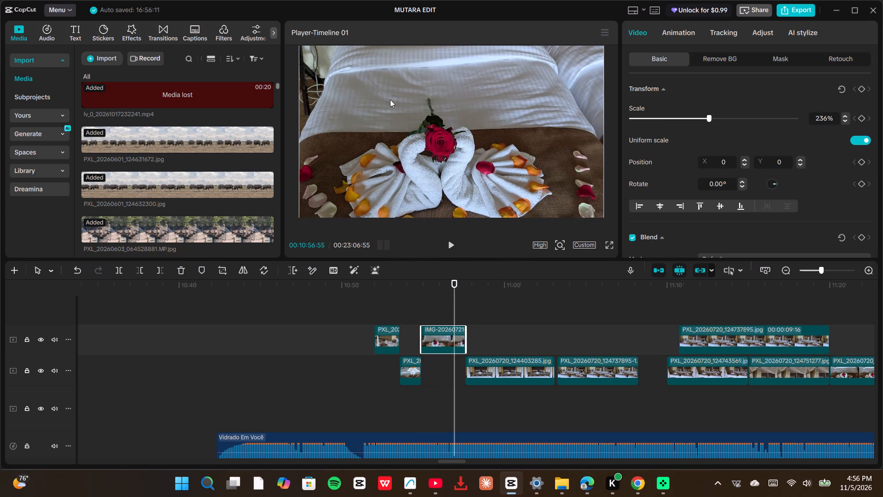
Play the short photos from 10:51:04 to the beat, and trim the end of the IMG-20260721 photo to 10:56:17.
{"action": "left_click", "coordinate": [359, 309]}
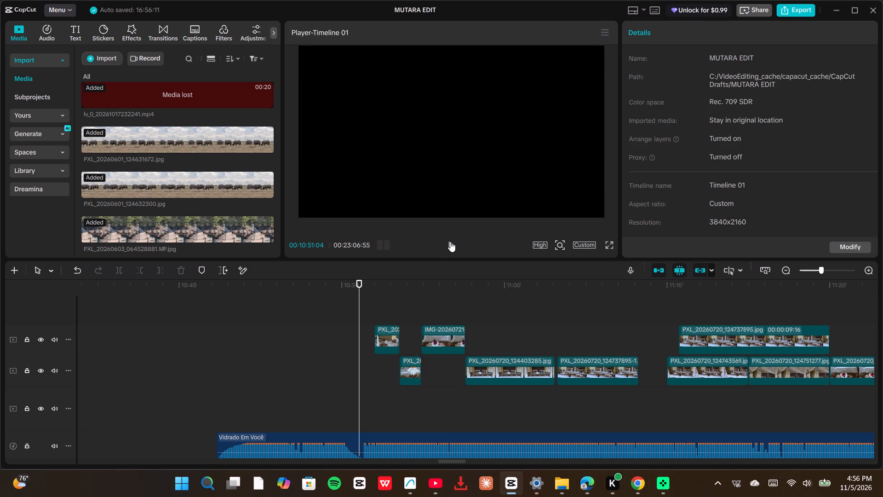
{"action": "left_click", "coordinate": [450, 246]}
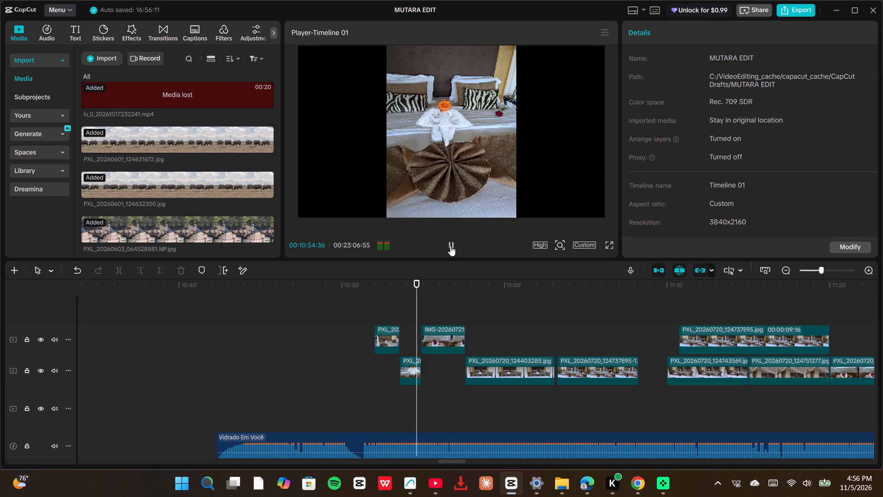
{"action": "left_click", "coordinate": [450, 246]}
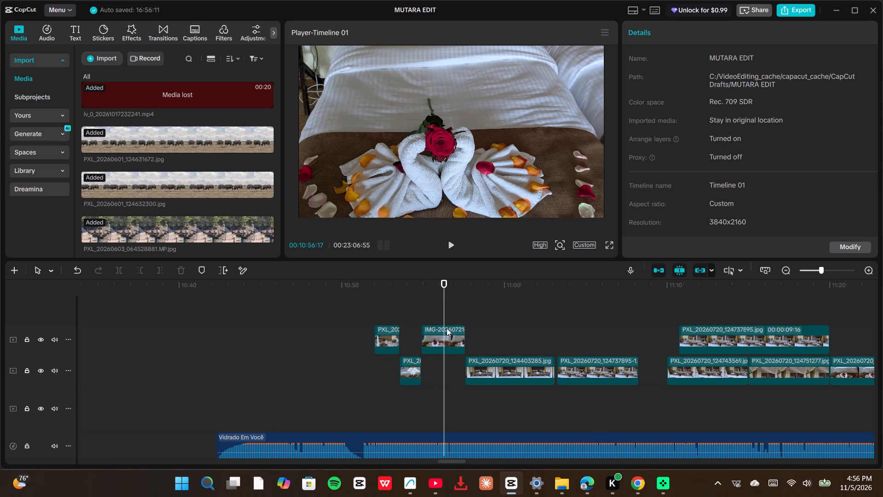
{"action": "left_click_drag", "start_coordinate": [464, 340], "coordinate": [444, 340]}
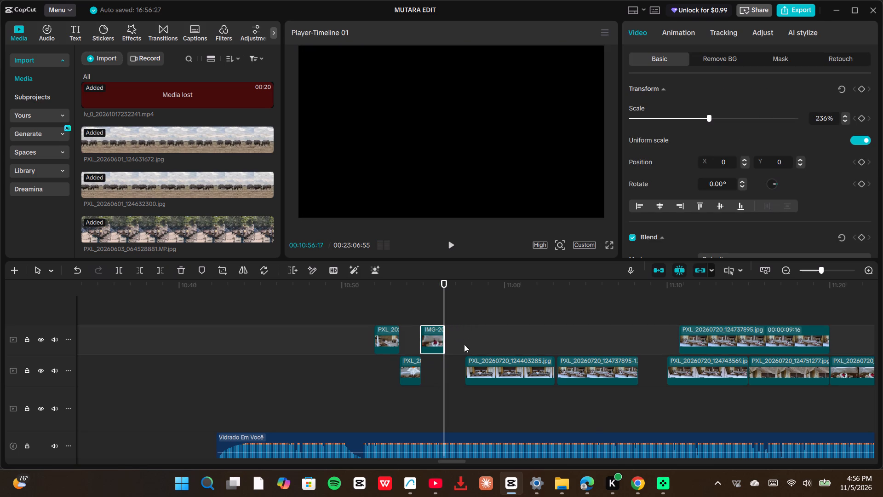
Step back to 10:56:04, and trim the end of the IMG-20260721 photo to that point.
{"action": "key", "text": "Left"}
{"action": "key", "text": "Left"}
{"action": "key", "text": "Left"}
{"action": "key", "text": "Left"}
{"action": "key", "text": "Left"}
{"action": "key", "text": "Left"}
{"action": "key", "text": "Left"}
{"action": "key", "text": "Left"}
{"action": "key", "text": "Left"}
{"action": "key", "text": "Left"}
{"action": "key", "text": "Left"}
{"action": "key", "text": "Left"}
{"action": "key", "text": "Left"}
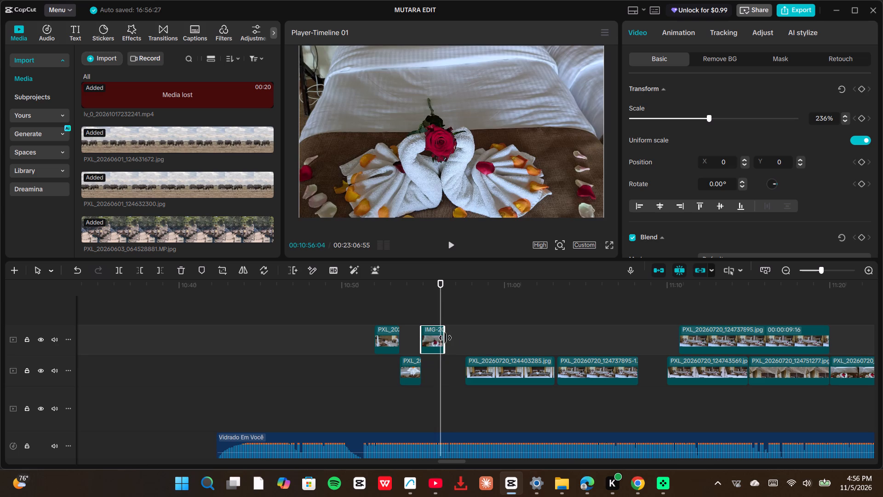
{"action": "left_click_drag", "start_coordinate": [445, 338], "coordinate": [439, 340]}
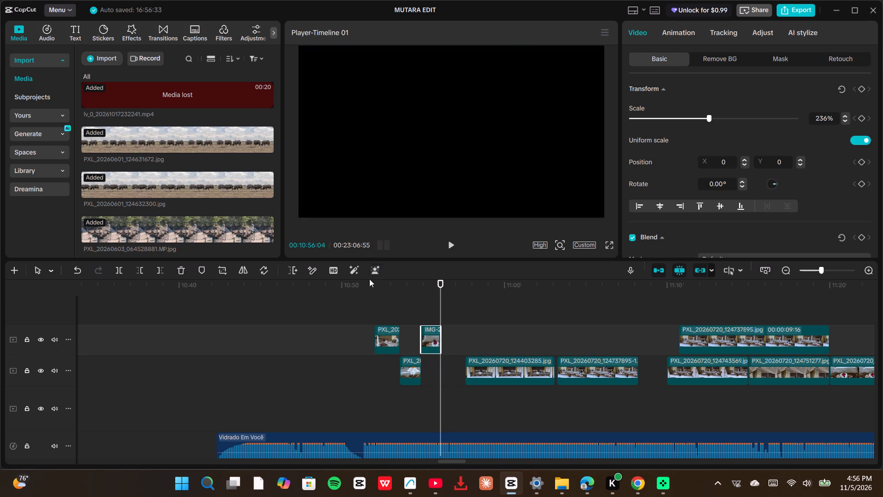
{"action": "left_click", "coordinate": [364, 292]}
{"action": "left_click", "coordinate": [453, 244]}
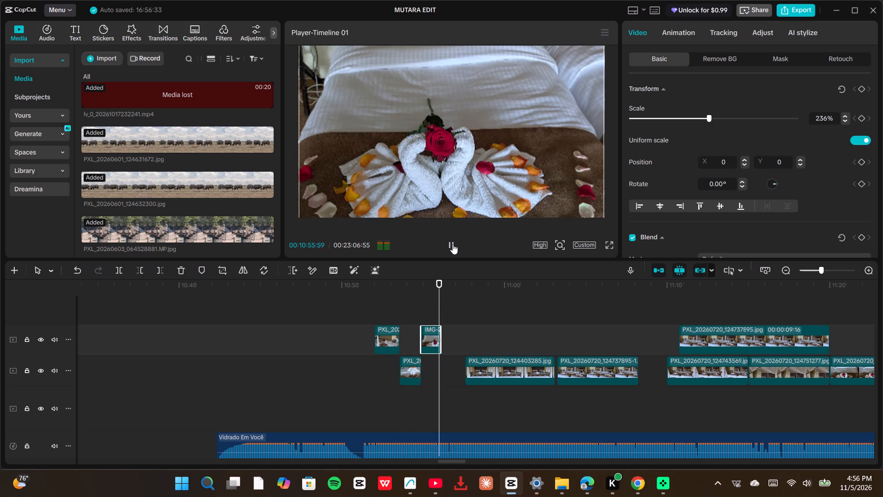
{"action": "left_click", "coordinate": [453, 244]}
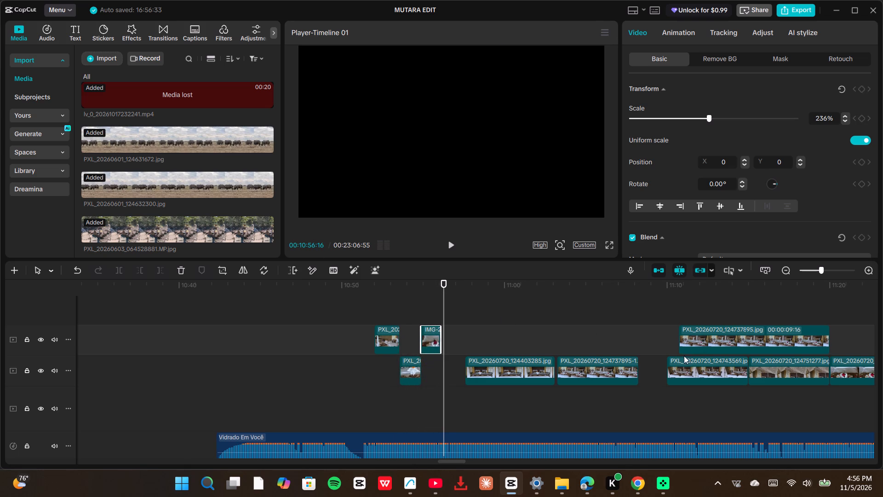
{"action": "left_click_drag", "start_coordinate": [581, 364], "coordinate": [558, 343]}
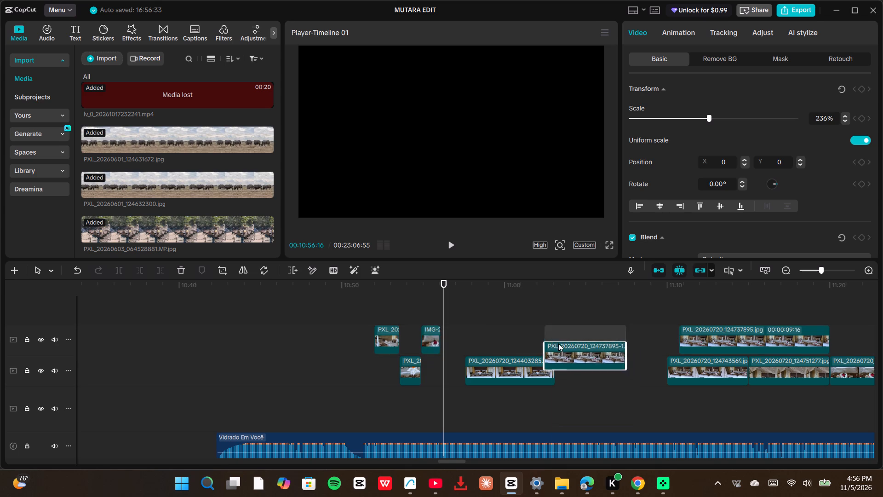
{"action": "left_click_drag", "start_coordinate": [558, 343], "coordinate": [614, 339]}
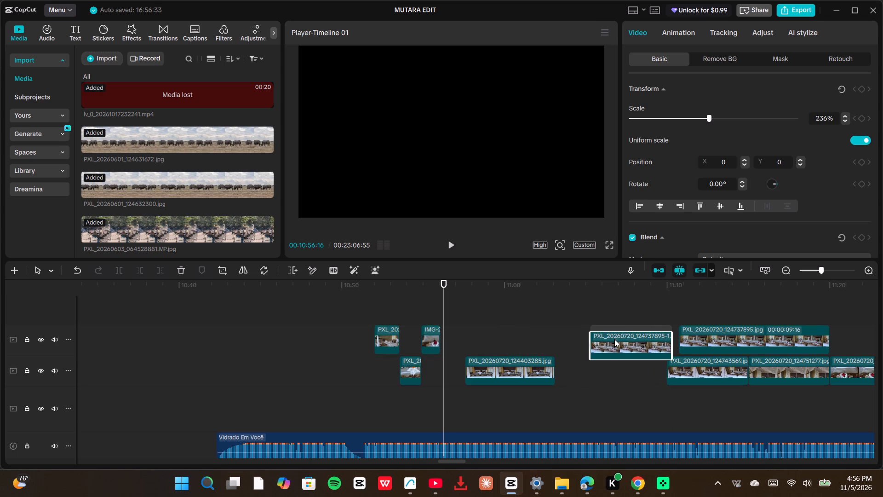
{"action": "left_click_drag", "start_coordinate": [614, 339], "coordinate": [604, 341]}
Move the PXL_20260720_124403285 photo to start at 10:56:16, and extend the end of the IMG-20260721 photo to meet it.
{"action": "left_click_drag", "start_coordinate": [521, 364], "coordinate": [501, 364]}
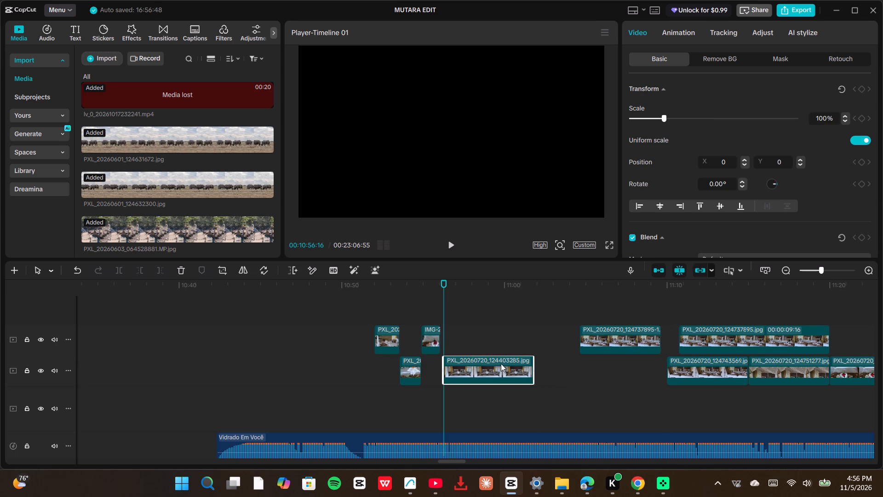
{"action": "left_click_drag", "start_coordinate": [501, 364], "coordinate": [499, 365]}
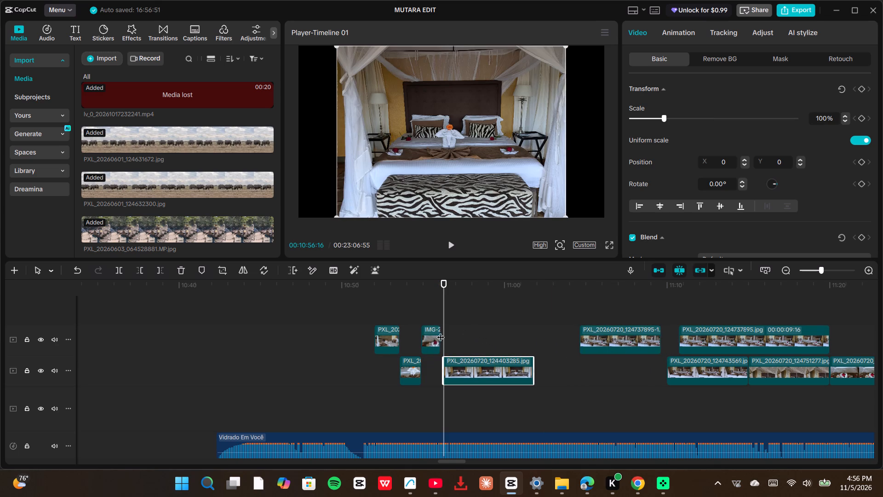
{"action": "left_click", "coordinate": [439, 333]}
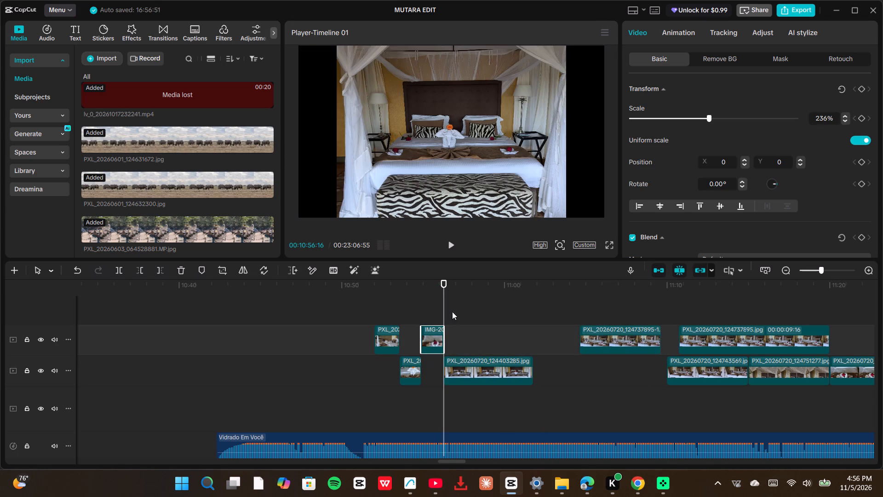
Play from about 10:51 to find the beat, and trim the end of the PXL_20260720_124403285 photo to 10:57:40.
{"action": "left_click", "coordinate": [365, 310]}
{"action": "left_click", "coordinate": [452, 245]}
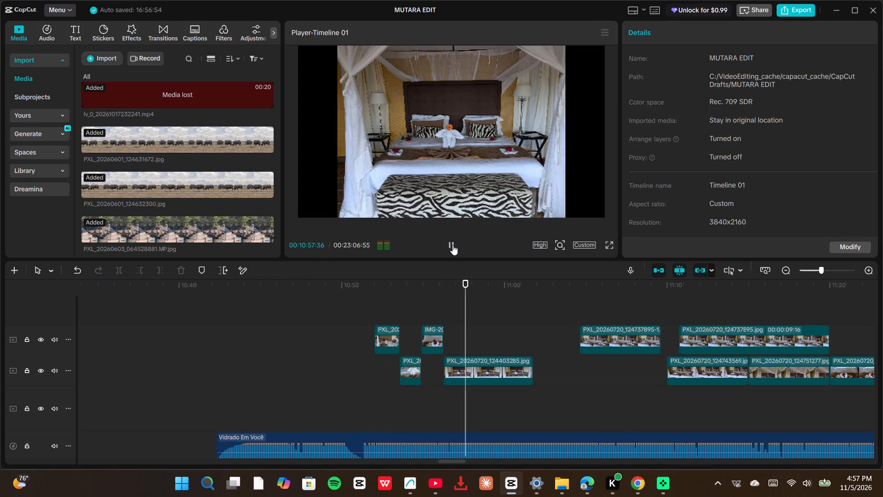
{"action": "left_click", "coordinate": [453, 245]}
{"action": "key", "text": "Left"}
{"action": "key", "text": "Left"}
{"action": "key", "text": "Left"}
{"action": "key", "text": "Left"}
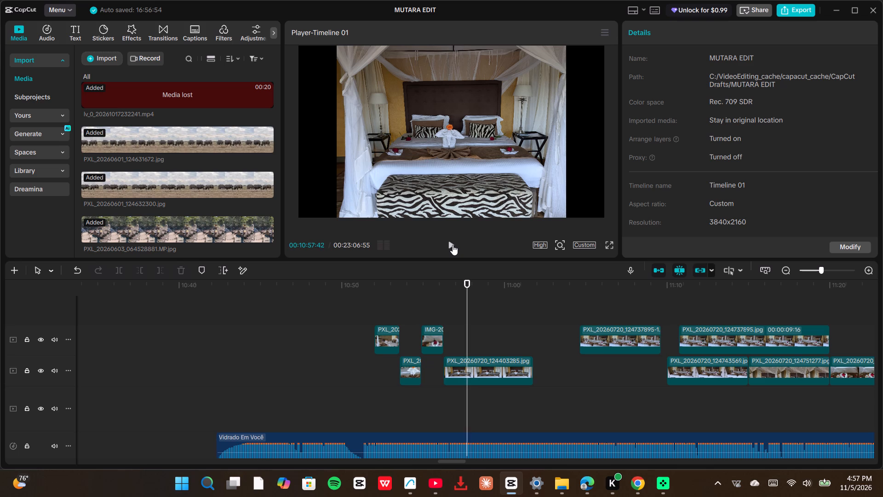
{"action": "key", "text": "Left"}
{"action": "key", "text": "Left"}
{"action": "left_click", "coordinate": [518, 362]}
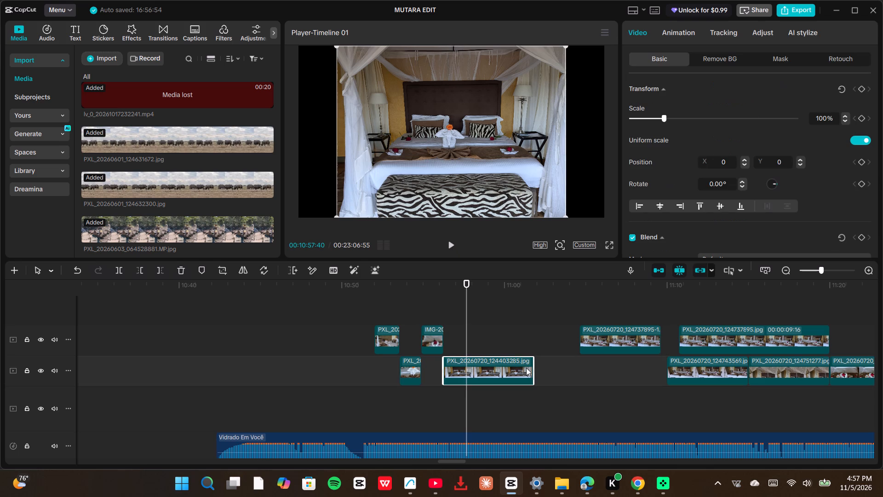
{"action": "left_click_drag", "start_coordinate": [533, 370], "coordinate": [466, 364]}
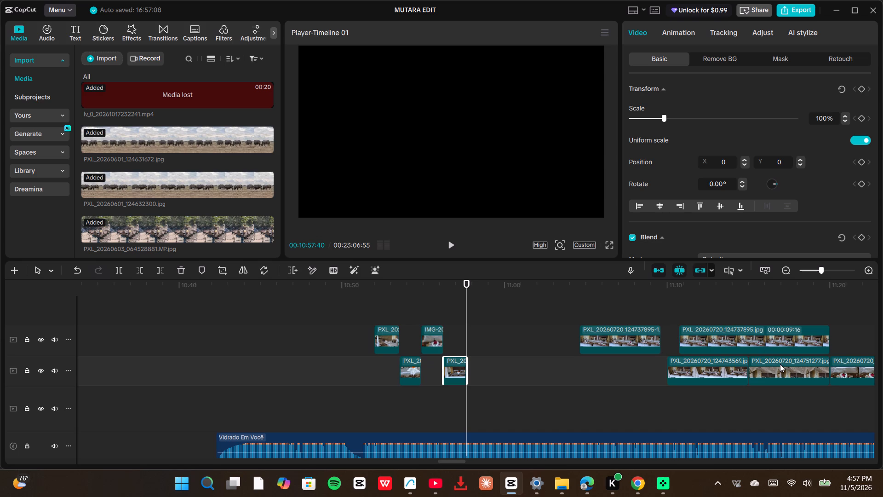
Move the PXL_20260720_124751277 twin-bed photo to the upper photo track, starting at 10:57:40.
{"action": "left_click_drag", "start_coordinate": [780, 364], "coordinate": [500, 335]}
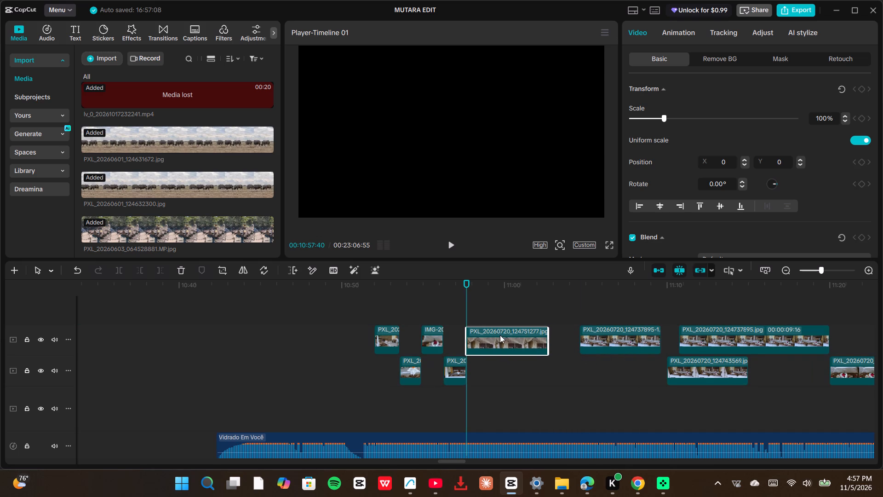
{"action": "left_click_drag", "start_coordinate": [500, 335], "coordinate": [501, 334]}
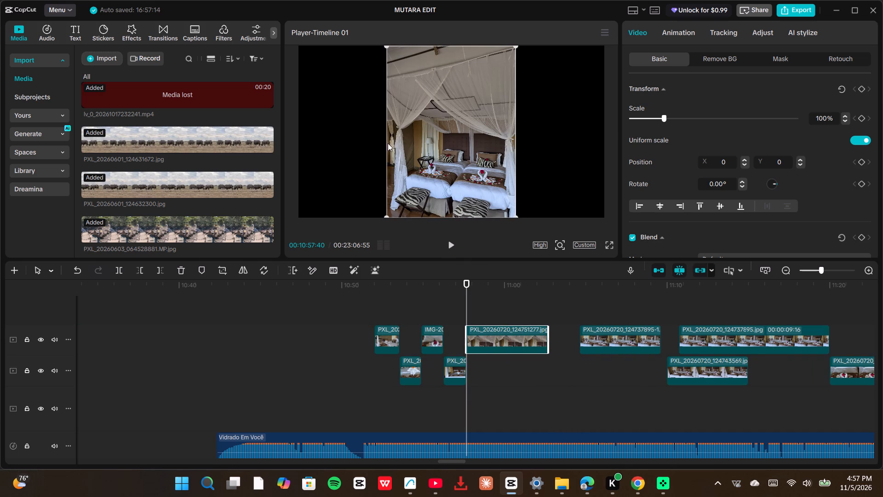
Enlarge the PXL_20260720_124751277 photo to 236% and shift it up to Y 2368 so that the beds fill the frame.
{"action": "left_click", "coordinate": [397, 146]}
{"action": "left_click_drag", "start_coordinate": [386, 214], "coordinate": [182, 236]}
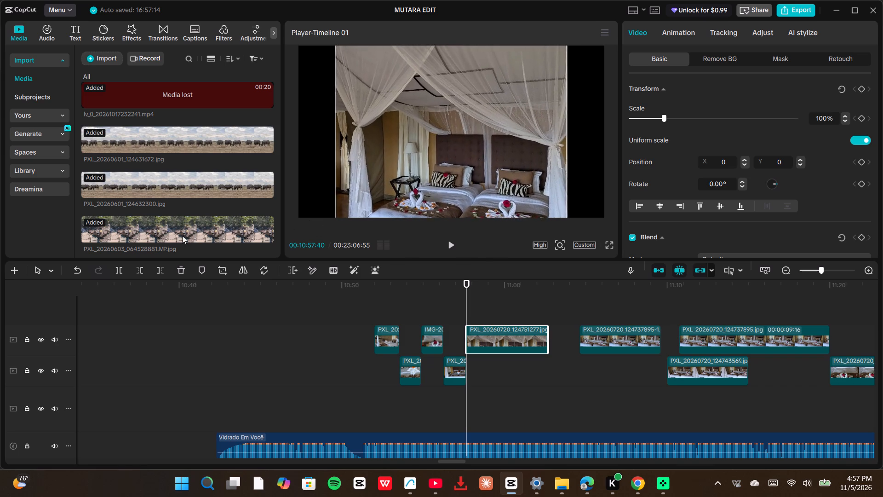
{"action": "left_click_drag", "start_coordinate": [182, 236], "coordinate": [55, 253]}
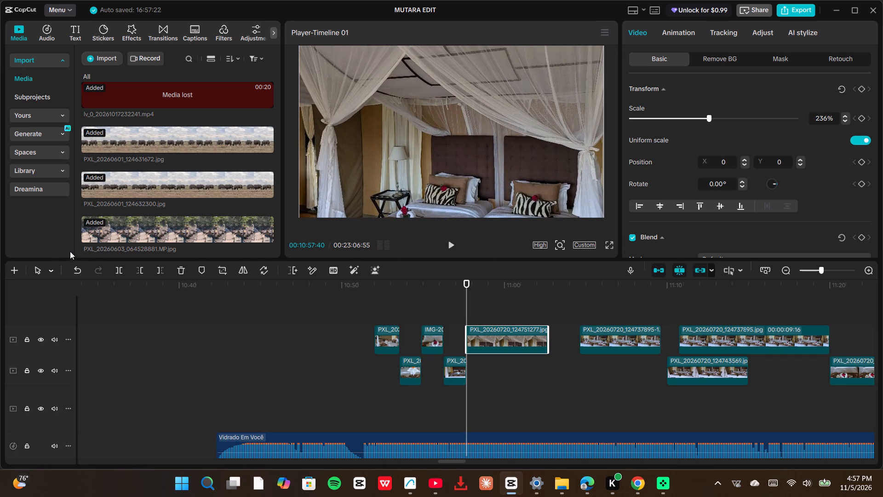
{"action": "left_click_drag", "start_coordinate": [473, 158], "coordinate": [474, 116]}
{"action": "left_click", "coordinate": [474, 116]}
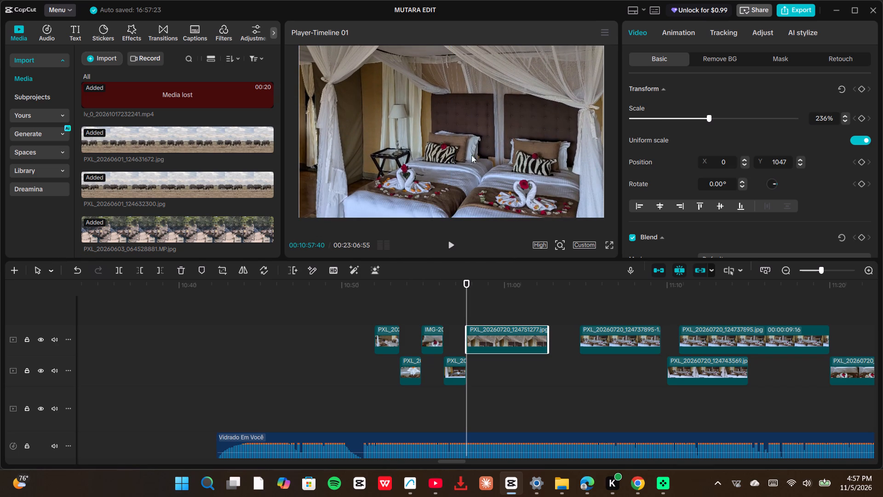
{"action": "left_click_drag", "start_coordinate": [470, 166], "coordinate": [469, 109]}
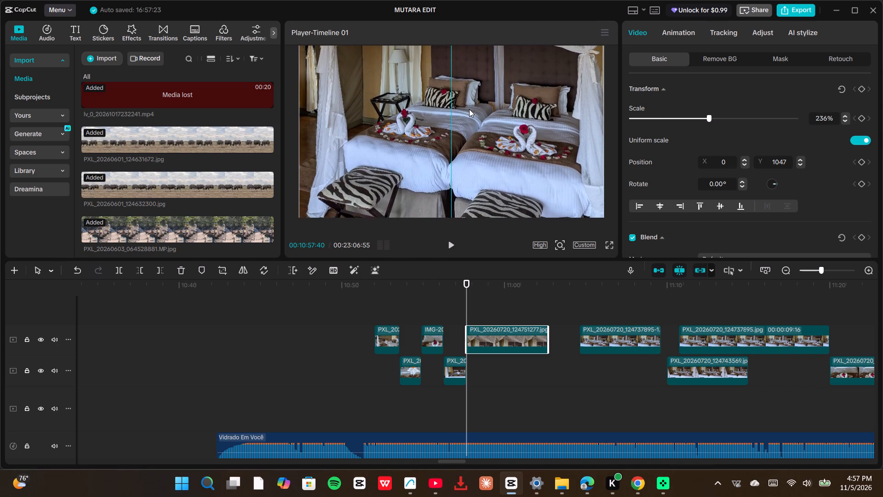
{"action": "left_click_drag", "start_coordinate": [469, 109], "coordinate": [468, 113]}
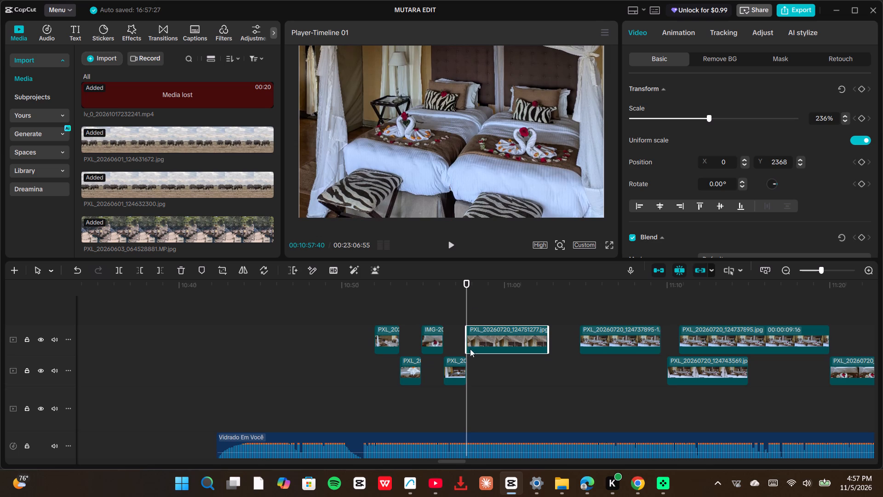
Shift the IMG-20260721 towel-swan photo up to Y 1660 so that the swans and the petals around them are framed.
{"action": "left_click", "coordinate": [428, 333]}
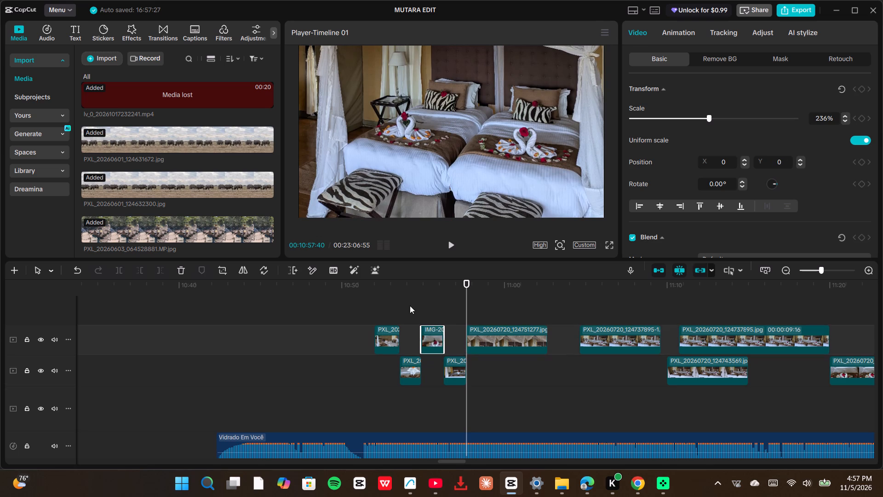
{"action": "left_click", "coordinate": [405, 301]}
{"action": "left_click", "coordinate": [426, 305]}
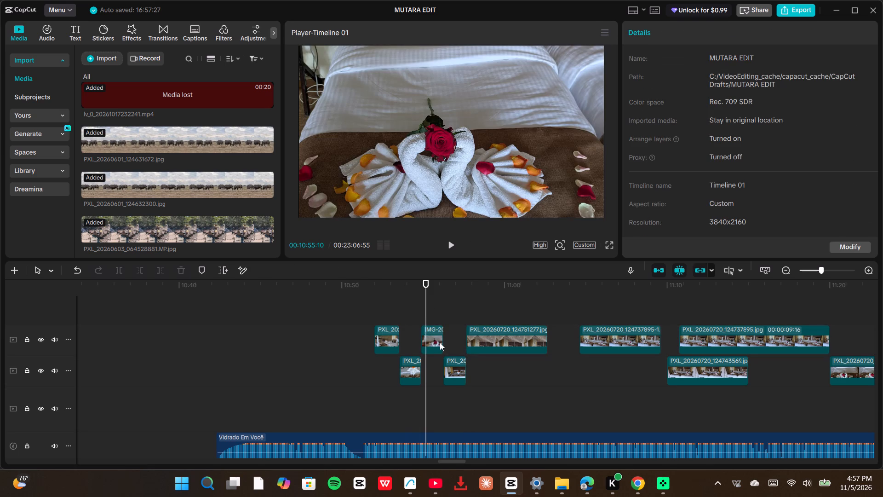
{"action": "left_click", "coordinate": [436, 342]}
{"action": "left_click_drag", "start_coordinate": [450, 178], "coordinate": [458, 124]}
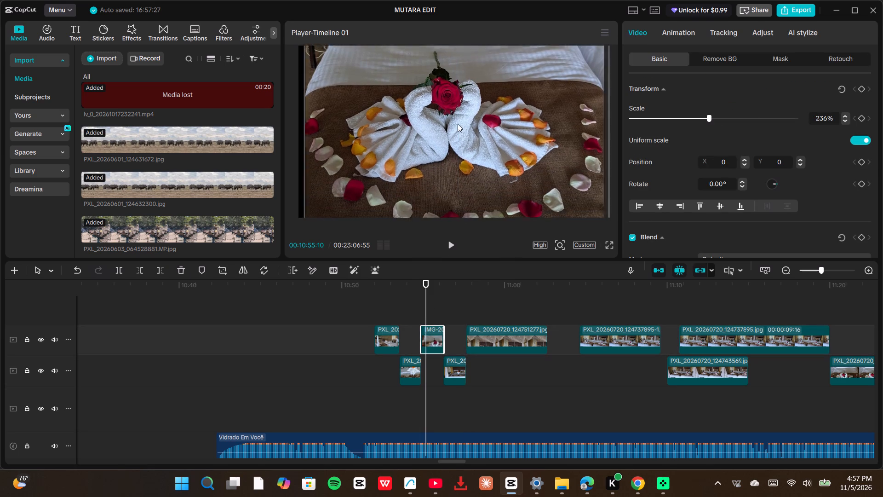
{"action": "left_click_drag", "start_coordinate": [458, 124], "coordinate": [451, 97]}
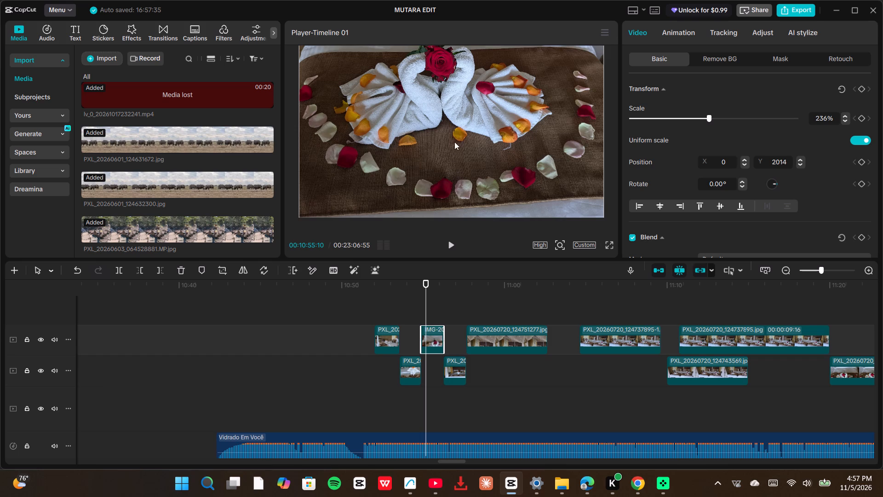
{"action": "left_click_drag", "start_coordinate": [454, 134], "coordinate": [453, 148]}
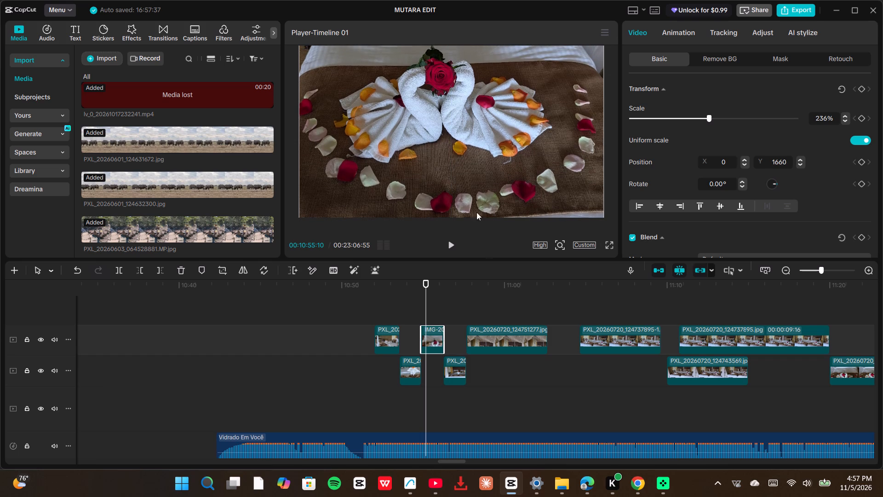
Play the photos from about 10:51 to 10:58:25, and replay the twin-bed photo up to 11:01:38 to listen for the beat.
{"action": "left_click", "coordinate": [366, 316]}
{"action": "left_click", "coordinate": [449, 243]}
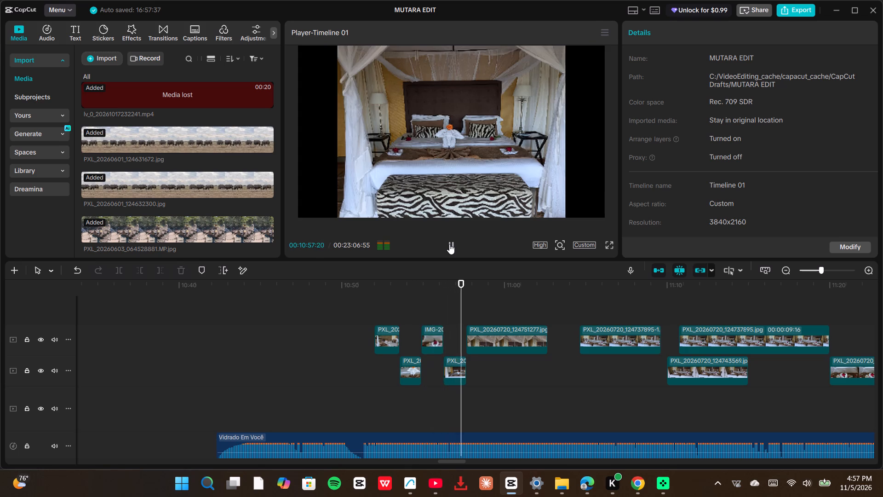
{"action": "left_click", "coordinate": [449, 244]}
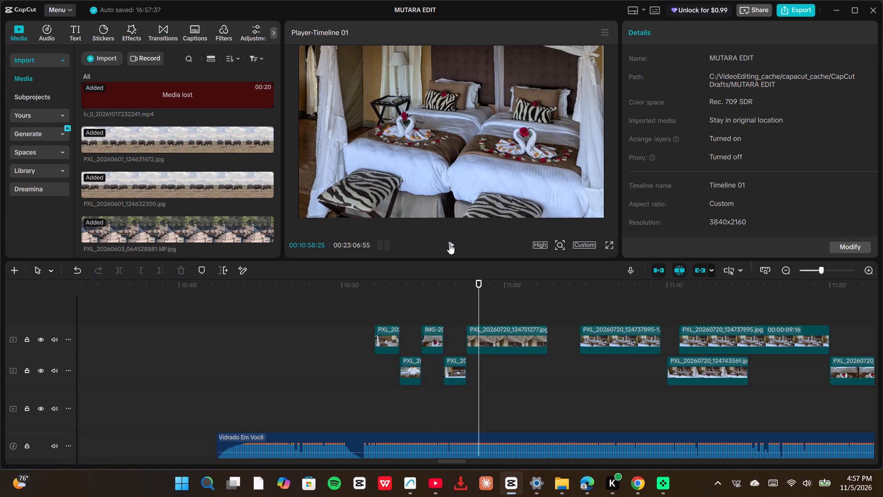
{"action": "left_click", "coordinate": [449, 244]}
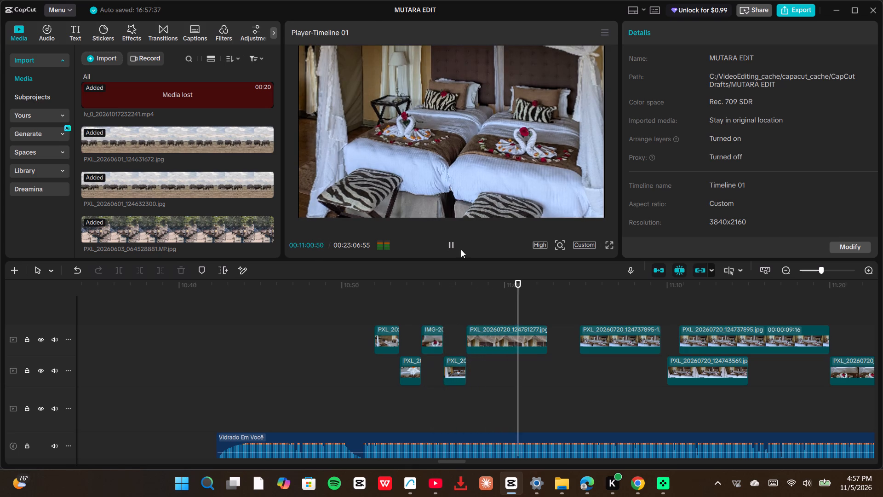
{"action": "left_click", "coordinate": [475, 308]}
{"action": "left_click", "coordinate": [449, 245]}
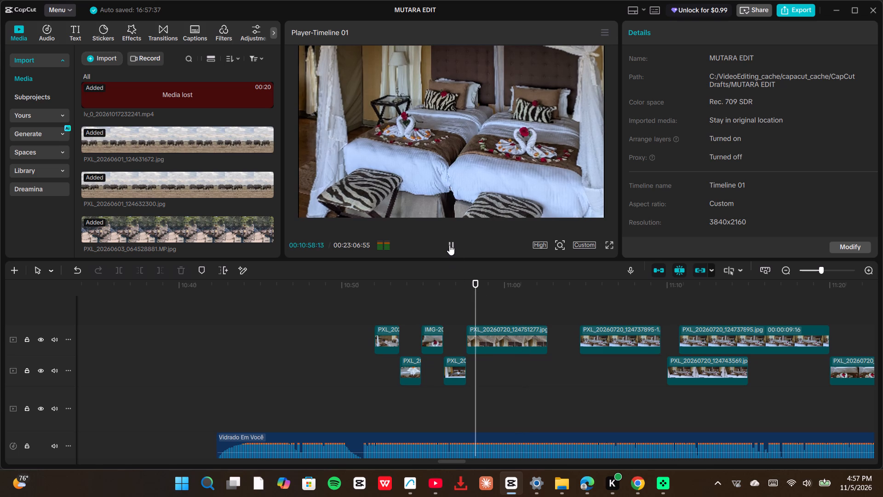
{"action": "left_click", "coordinate": [449, 245]}
{"action": "left_click", "coordinate": [470, 302]}
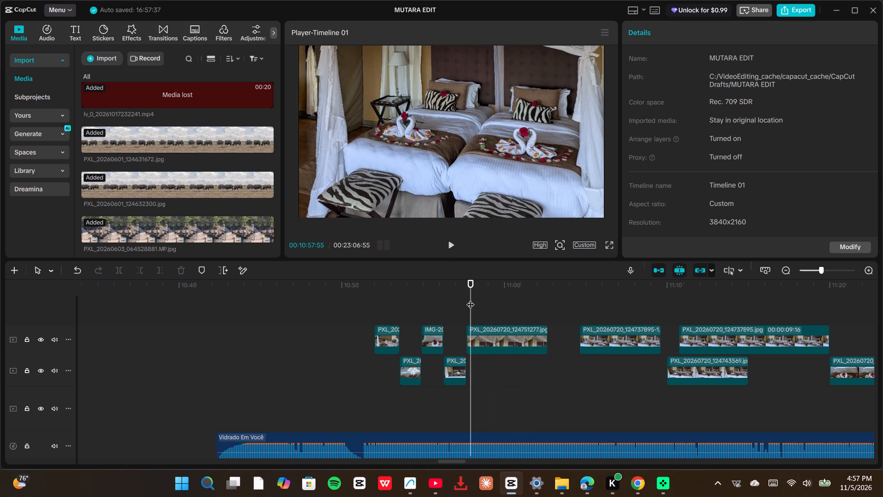
{"action": "left_click", "coordinate": [451, 243]}
{"action": "left_click", "coordinate": [451, 243]}
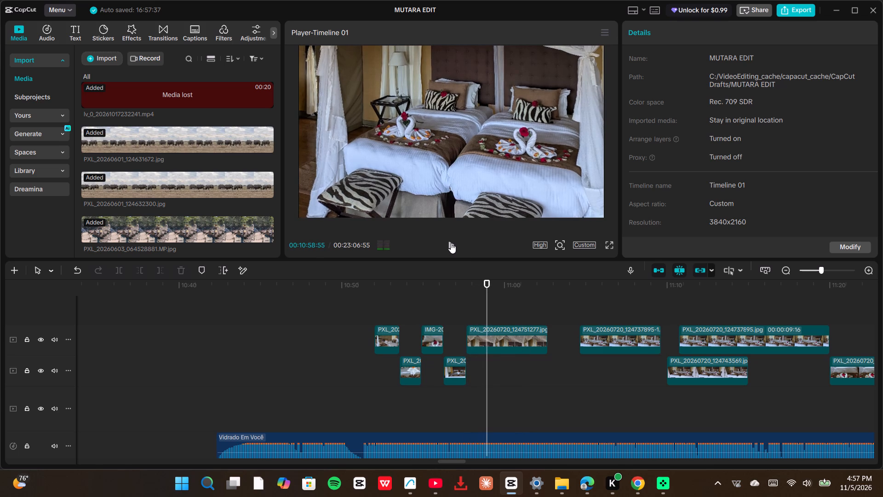
{"action": "left_click", "coordinate": [451, 243]}
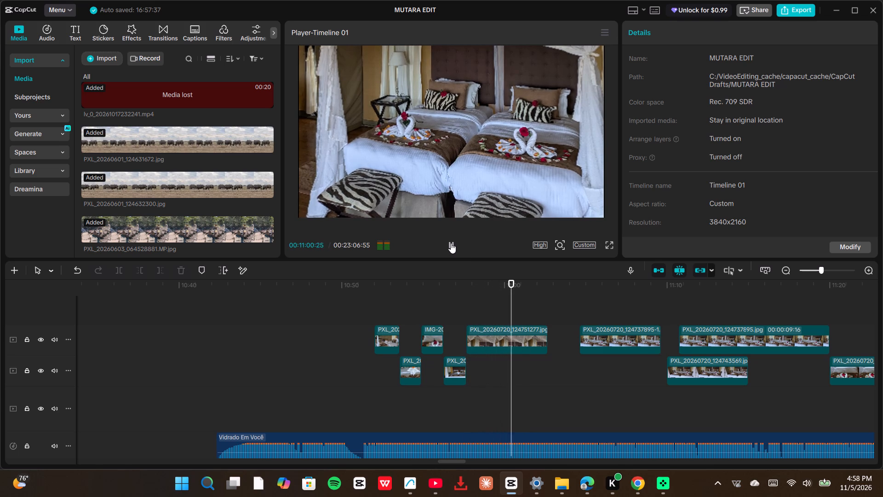
{"action": "left_click", "coordinate": [451, 243]}
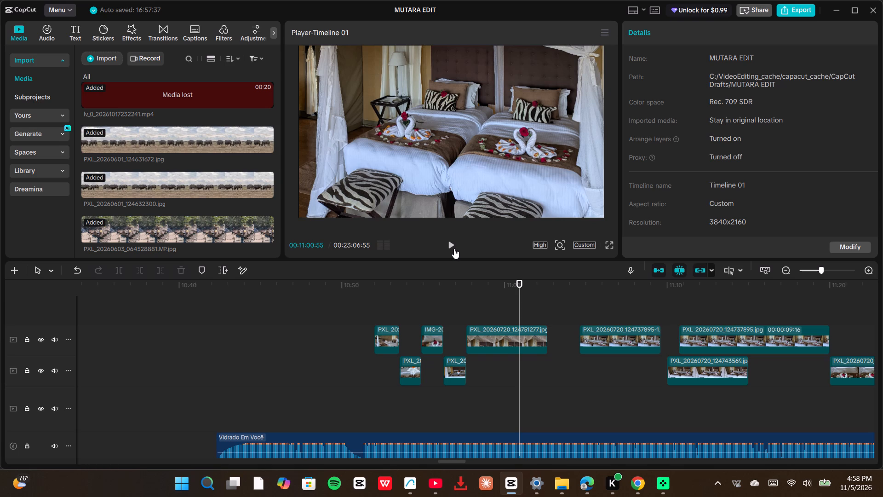
{"action": "left_click", "coordinate": [454, 248]}
{"action": "left_click", "coordinate": [454, 246]}
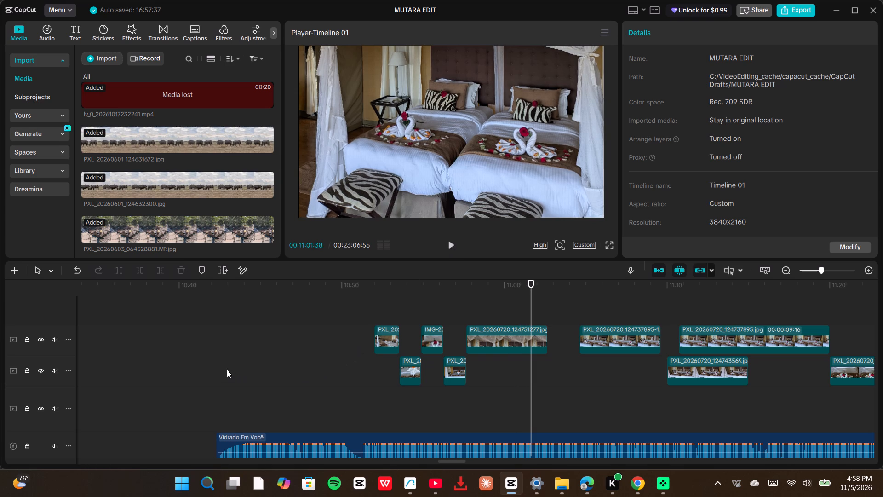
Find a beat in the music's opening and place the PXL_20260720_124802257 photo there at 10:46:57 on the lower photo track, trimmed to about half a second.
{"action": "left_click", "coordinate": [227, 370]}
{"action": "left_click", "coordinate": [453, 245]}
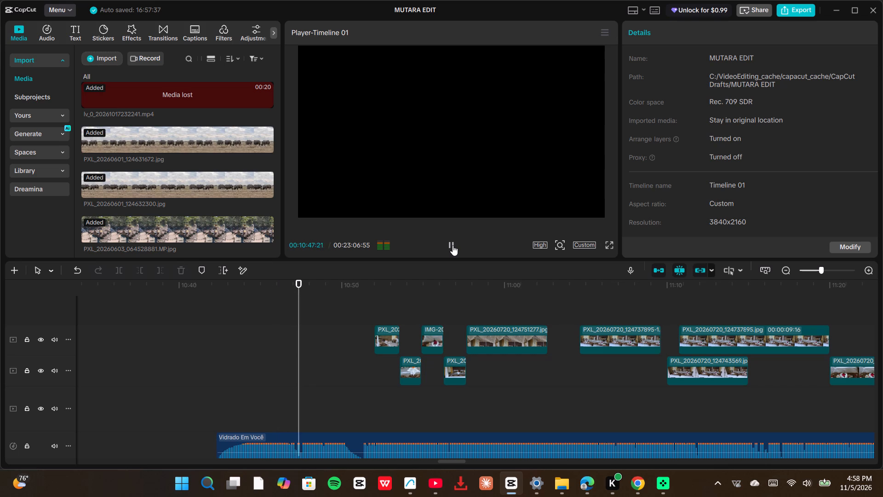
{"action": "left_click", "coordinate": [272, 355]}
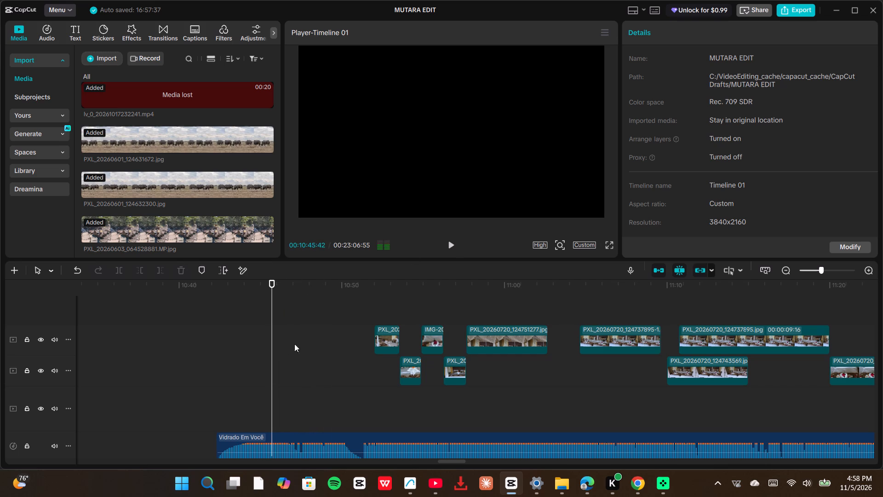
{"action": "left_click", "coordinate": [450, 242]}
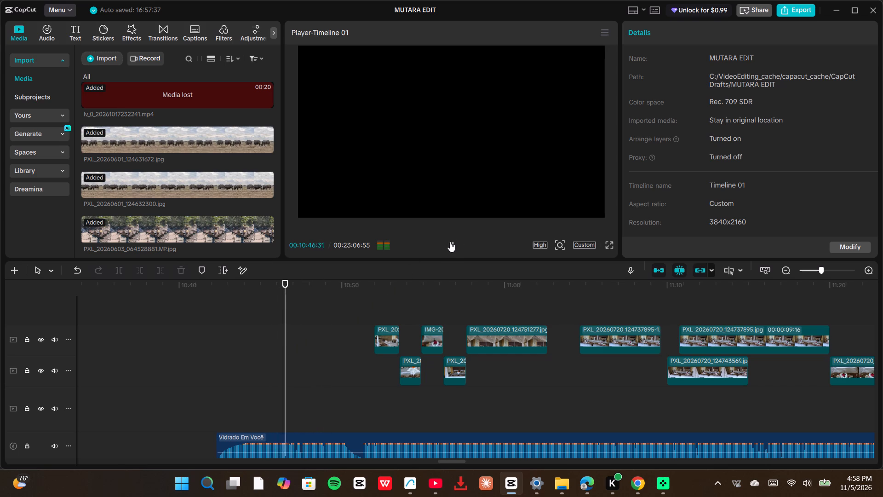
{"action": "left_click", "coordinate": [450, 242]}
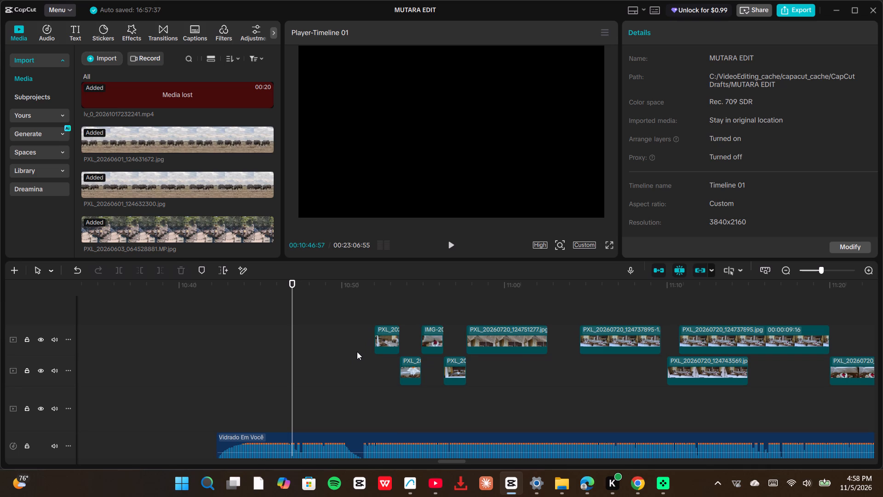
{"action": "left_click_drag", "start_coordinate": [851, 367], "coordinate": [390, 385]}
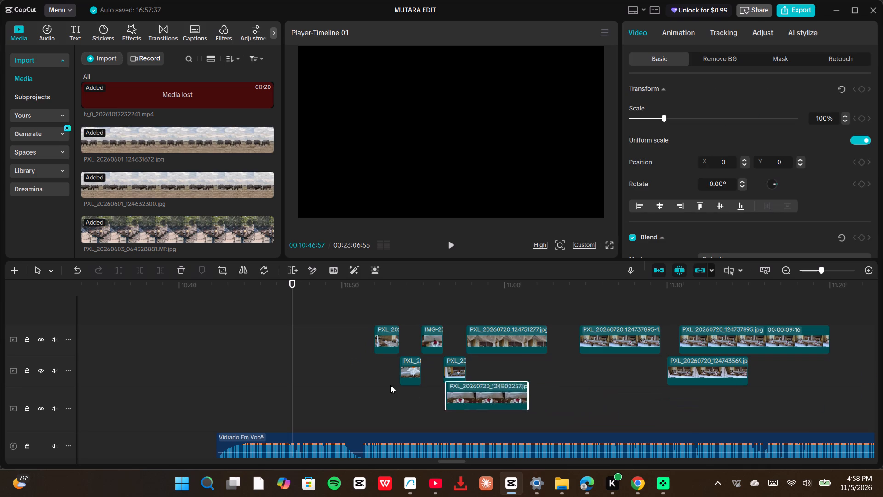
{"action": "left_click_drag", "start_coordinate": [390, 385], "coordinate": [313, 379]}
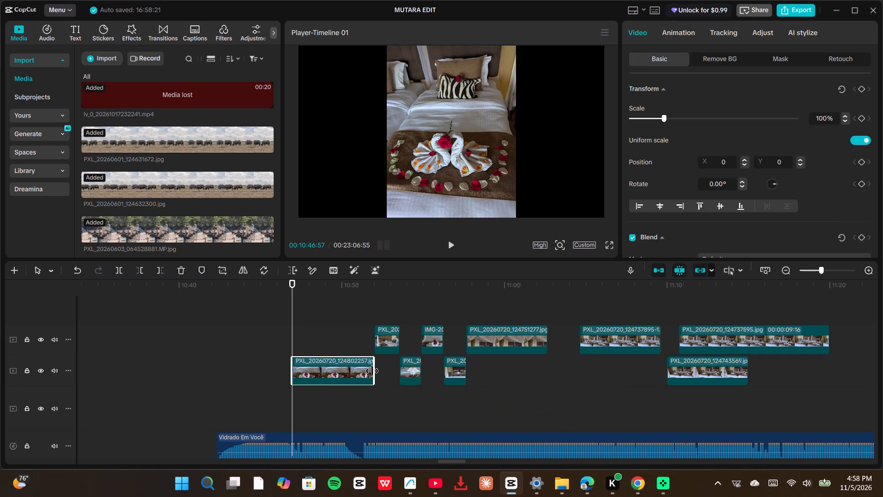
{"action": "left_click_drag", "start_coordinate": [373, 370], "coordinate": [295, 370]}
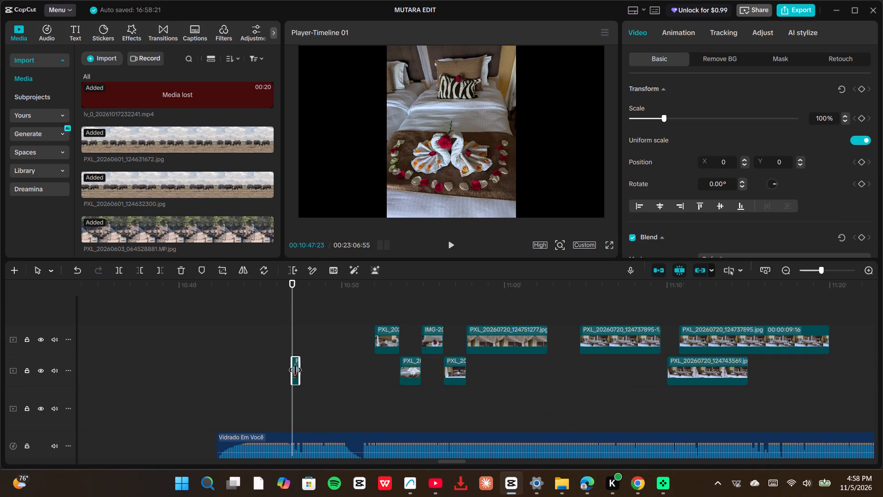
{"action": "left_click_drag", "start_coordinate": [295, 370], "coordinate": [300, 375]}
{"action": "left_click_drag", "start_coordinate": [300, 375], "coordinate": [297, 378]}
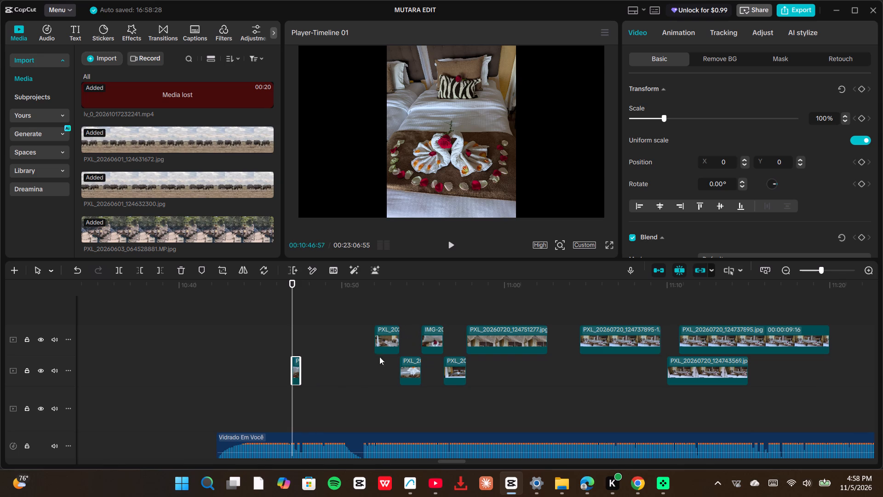
Replay the music from about 10:45 through the short swan photo, going back frame by frame to pin down the beat.
{"action": "key", "text": "space"}
{"action": "key", "text": "space"}
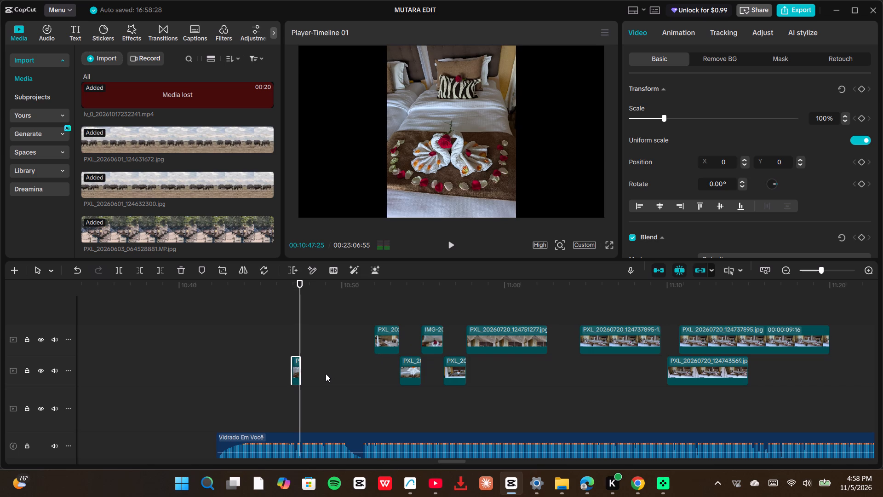
{"action": "left_click", "coordinate": [268, 337]}
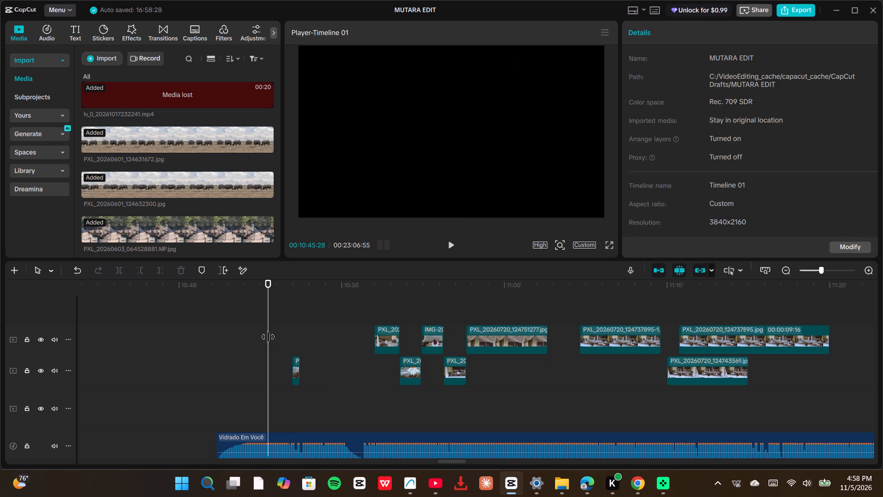
{"action": "left_click", "coordinate": [455, 242]}
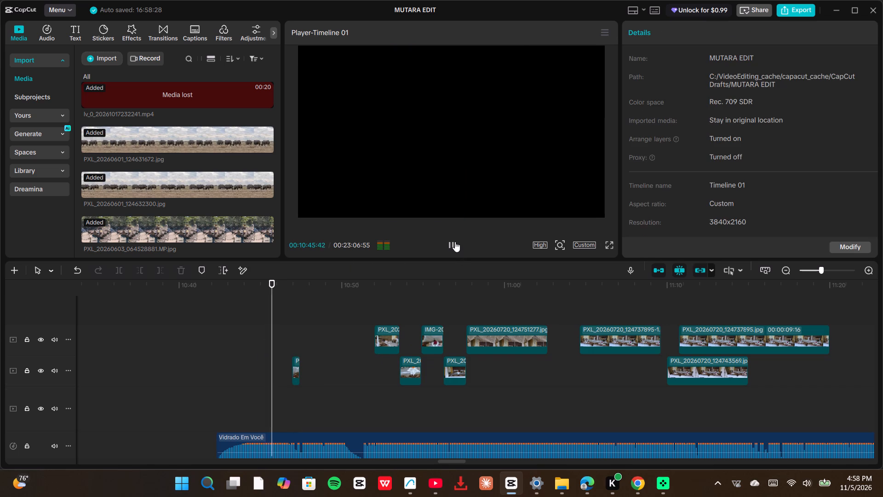
{"action": "left_click", "coordinate": [454, 242]}
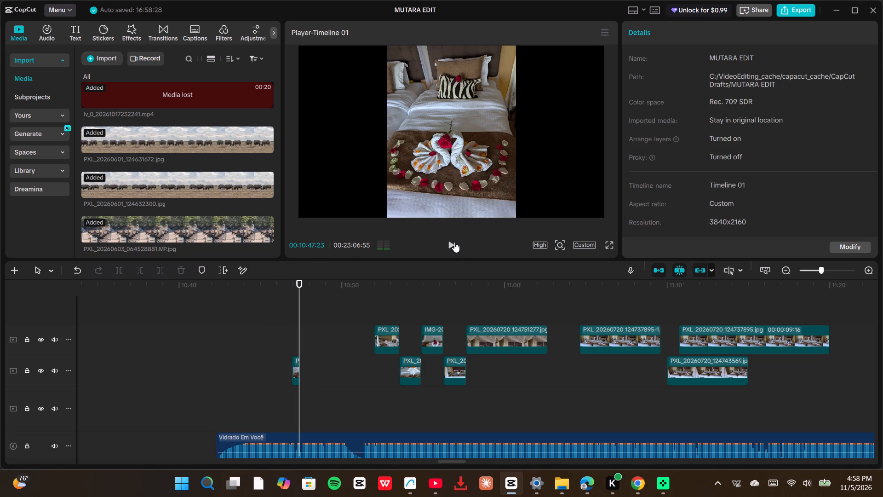
{"action": "key", "text": "Left"}
{"action": "key", "text": "Left"}
{"action": "key", "text": "Left"}
{"action": "key", "text": "Left"}
{"action": "key", "text": "Left"}
{"action": "key", "text": "Left"}
{"action": "key", "text": "Left"}
{"action": "key", "text": "Left"}
{"action": "key", "text": "Left"}
{"action": "key", "text": "Left"}
{"action": "key", "text": "Left"}
{"action": "key", "text": "Left"}
{"action": "key", "text": "Left"}
{"action": "key", "text": "Left"}
{"action": "key", "text": "Left"}
{"action": "key", "text": "Left"}
{"action": "key", "text": "Left"}
{"action": "key", "text": "Left"}
{"action": "key", "text": "Left"}
{"action": "key", "text": "Left"}
{"action": "key", "text": "Left"}
{"action": "key", "text": "Left"}
{"action": "key", "text": "Left"}
{"action": "key", "text": "Left"}
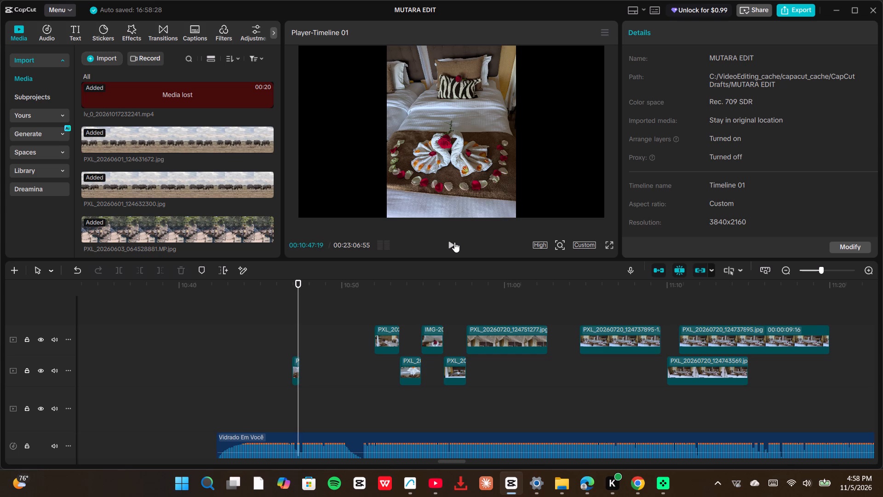
{"action": "key", "text": "space"}
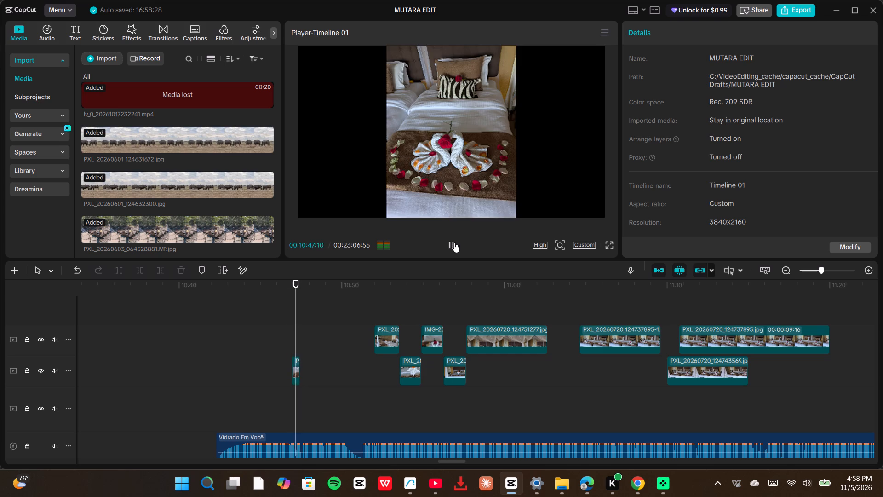
{"action": "key", "text": "space"}
{"action": "key", "text": "Left"}
{"action": "key", "text": "Left"}
{"action": "key", "text": "Left"}
{"action": "key", "text": "Left"}
{"action": "key", "text": "Left"}
{"action": "key", "text": "Left"}
{"action": "key", "text": "Left"}
{"action": "key", "text": "Left"}
{"action": "key", "text": "Left"}
{"action": "key", "text": "Left"}
{"action": "key", "text": "Left"}
{"action": "key", "text": "Left"}
{"action": "key", "text": "Left"}
{"action": "key", "text": "Left"}
{"action": "key", "text": "Left"}
{"action": "key", "text": "Left"}
{"action": "key", "text": "Left"}
{"action": "key", "text": "Left"}
{"action": "key", "text": "Left"}
{"action": "key", "text": "Left"}
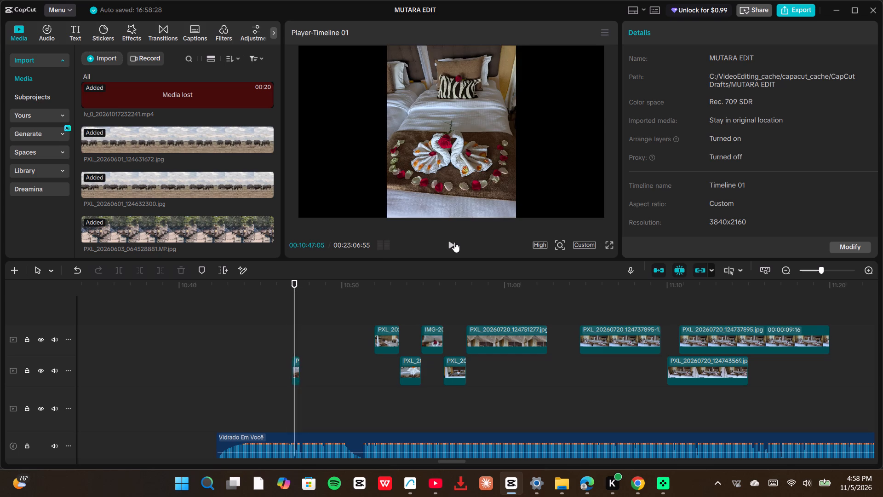
{"action": "key", "text": "space"}
{"action": "key", "text": "space"}
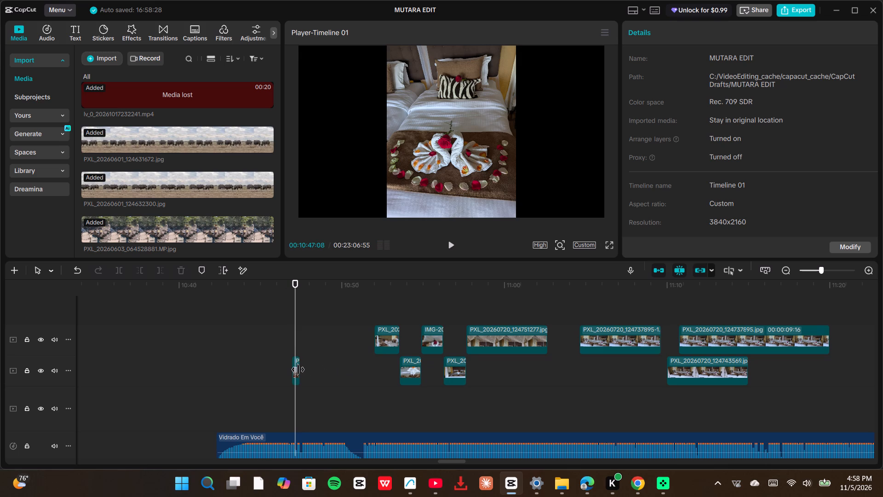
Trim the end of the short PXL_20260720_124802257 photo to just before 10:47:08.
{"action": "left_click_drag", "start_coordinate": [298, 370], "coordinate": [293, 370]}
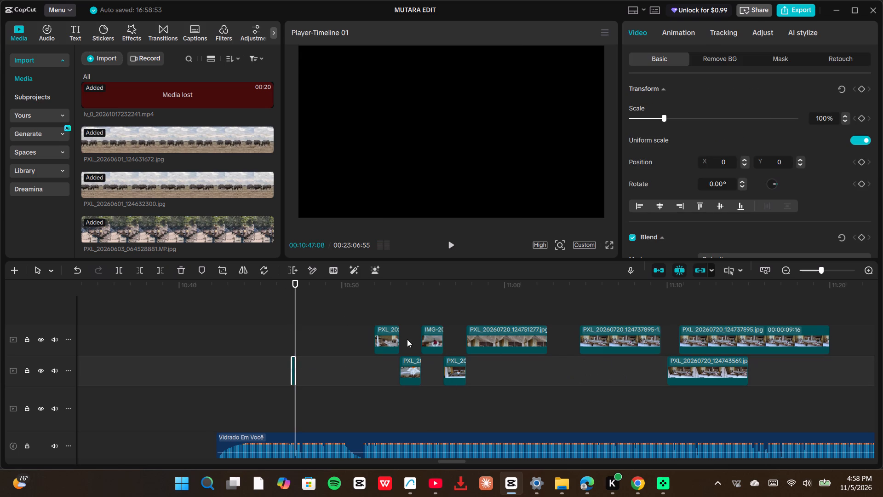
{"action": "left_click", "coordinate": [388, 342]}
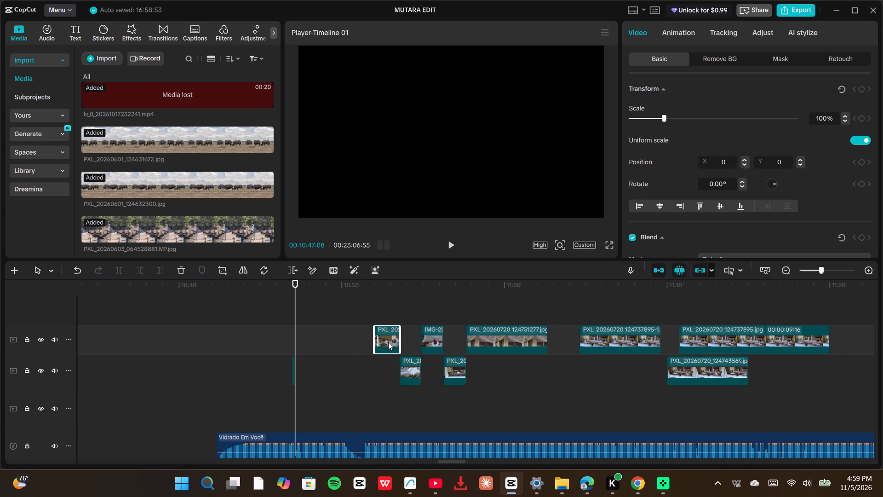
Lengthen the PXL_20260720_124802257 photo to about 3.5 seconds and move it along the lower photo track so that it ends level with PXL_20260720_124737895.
{"action": "left_click_drag", "start_coordinate": [295, 368], "coordinate": [349, 373]}
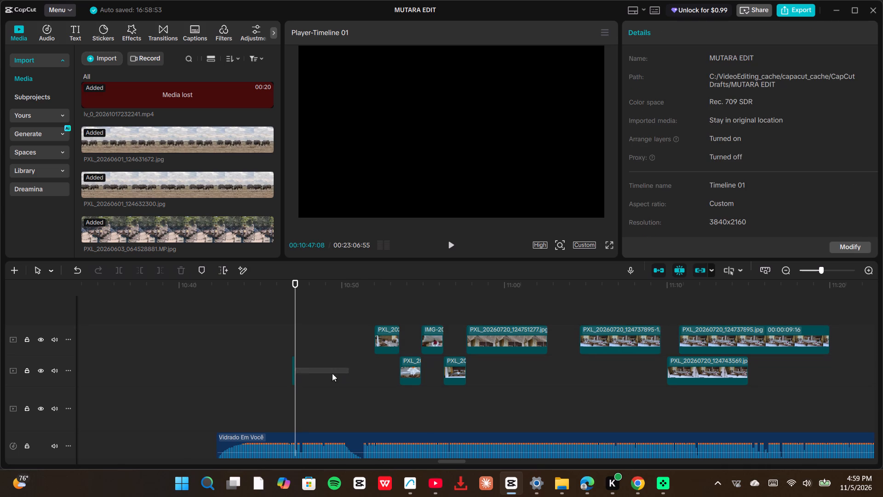
{"action": "left_click_drag", "start_coordinate": [293, 369], "coordinate": [323, 370]}
{"action": "left_click_drag", "start_coordinate": [325, 372], "coordinate": [376, 377]}
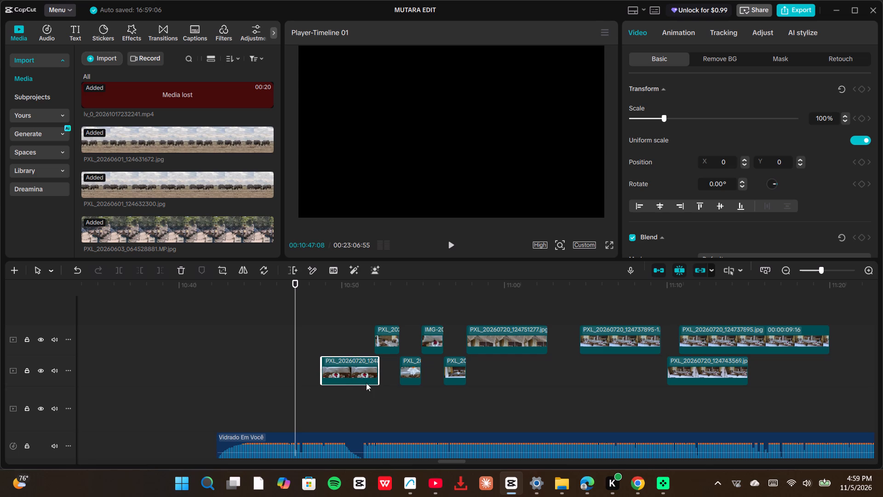
{"action": "left_click_drag", "start_coordinate": [362, 375], "coordinate": [586, 381]}
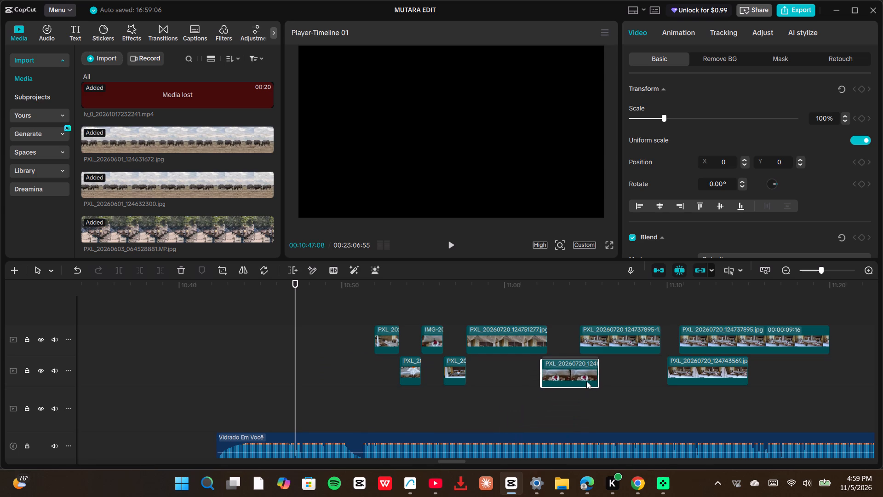
{"action": "left_click_drag", "start_coordinate": [586, 381], "coordinate": [824, 374]}
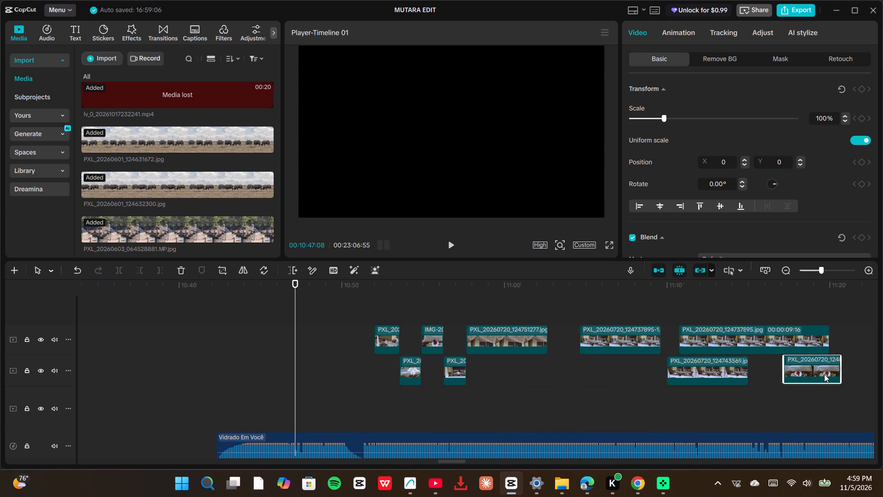
{"action": "left_click_drag", "start_coordinate": [824, 374], "coordinate": [816, 376]}
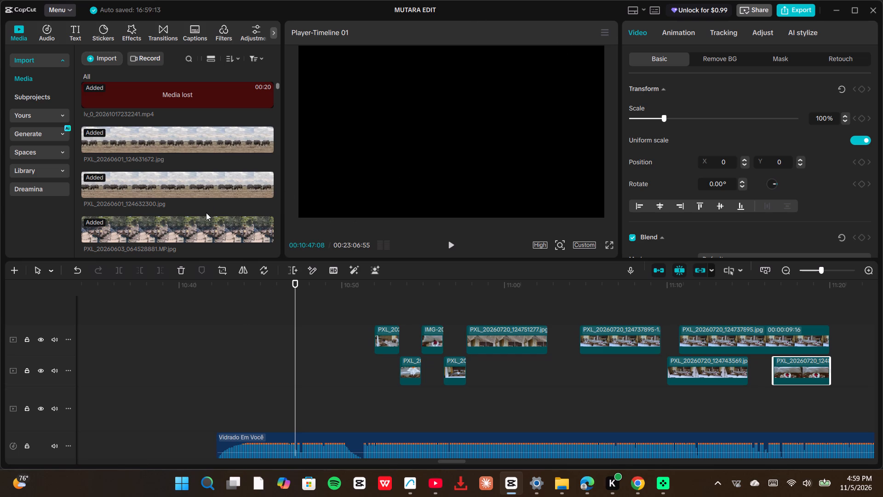
Play the photos from about 10:51, and replay the gap after the twin-bed photo up to 11:04:05 to listen for the beat.
{"action": "left_click", "coordinate": [361, 300]}
{"action": "left_click", "coordinate": [452, 243]}
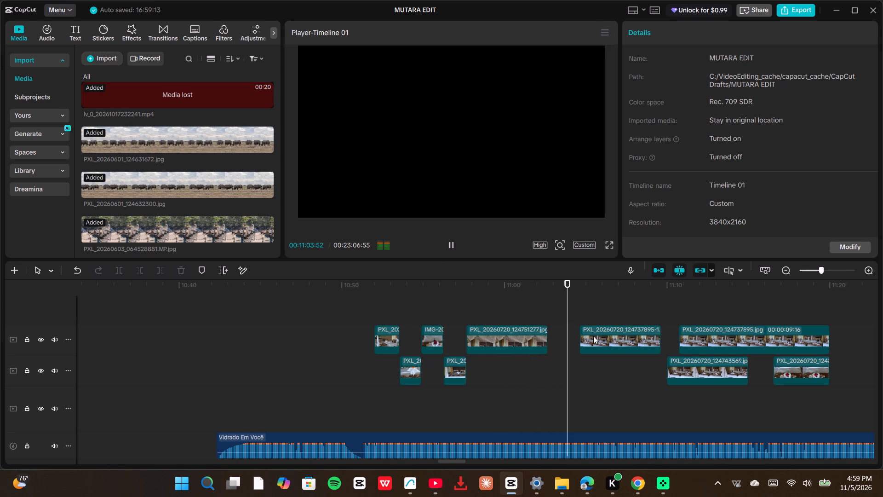
{"action": "left_click", "coordinate": [550, 335]}
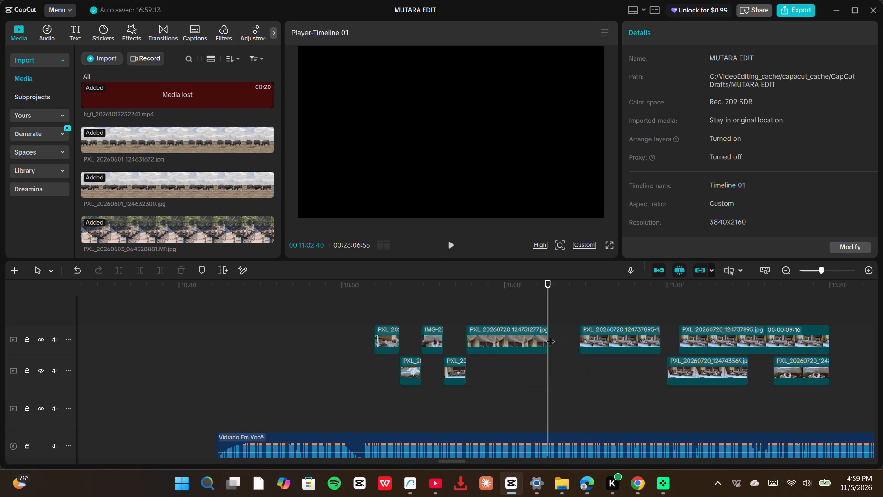
{"action": "left_click", "coordinate": [550, 335]}
{"action": "key", "text": "space"}
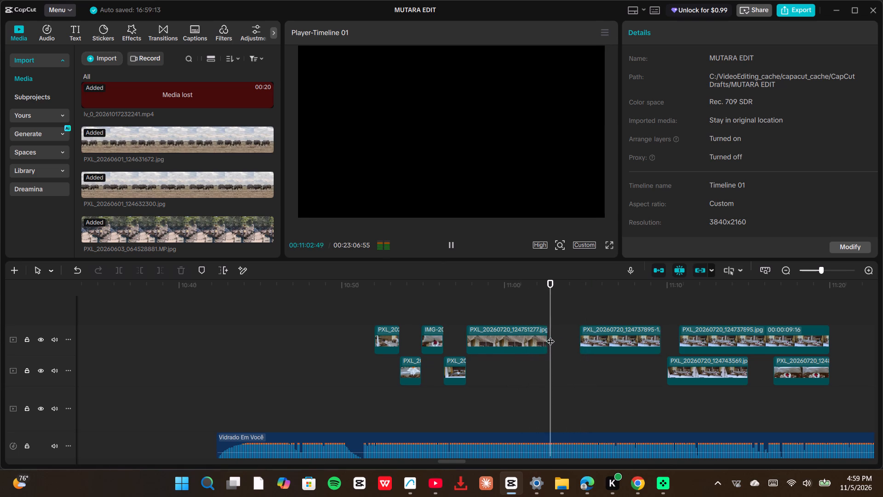
{"action": "key", "text": "space"}
{"action": "key", "text": "space"}
{"action": "key", "text": "space"}
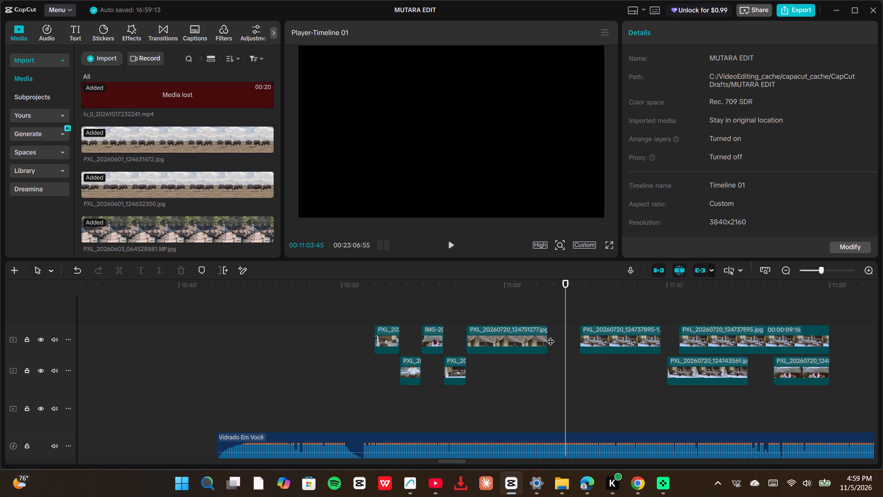
{"action": "key", "text": "space"}
{"action": "key", "text": "space"}
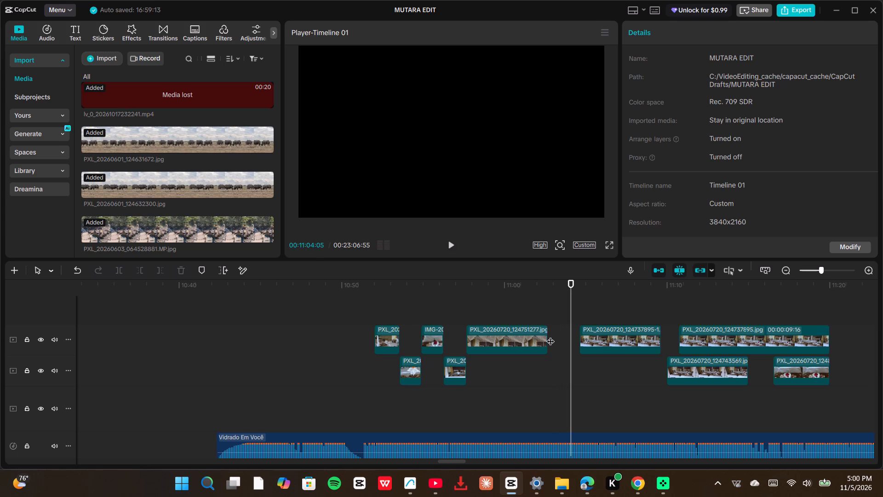